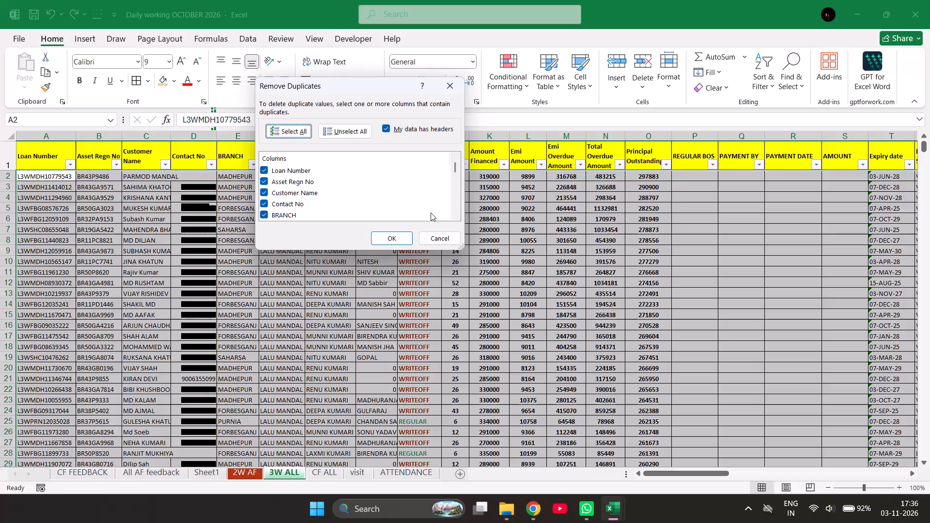
Dismiss the Remove Duplicates dialog without applying it.
click(527, 287)
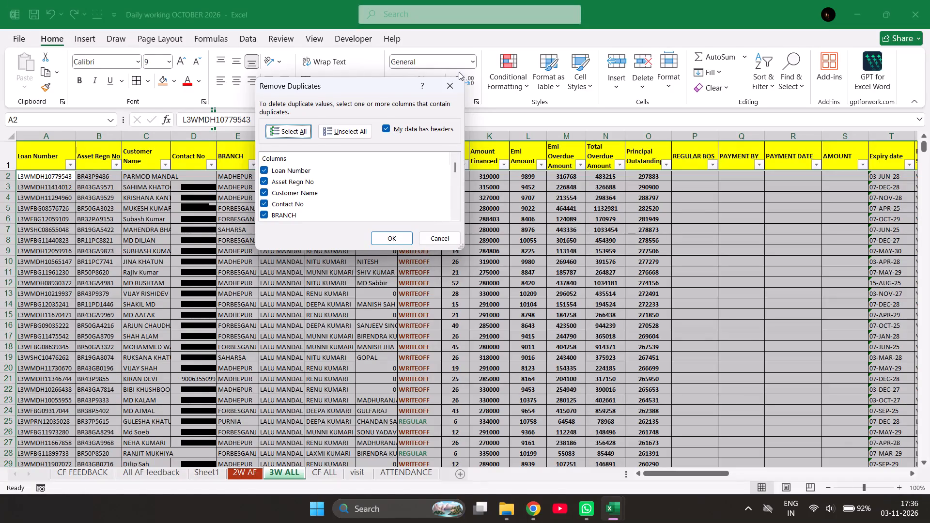
click(449, 85)
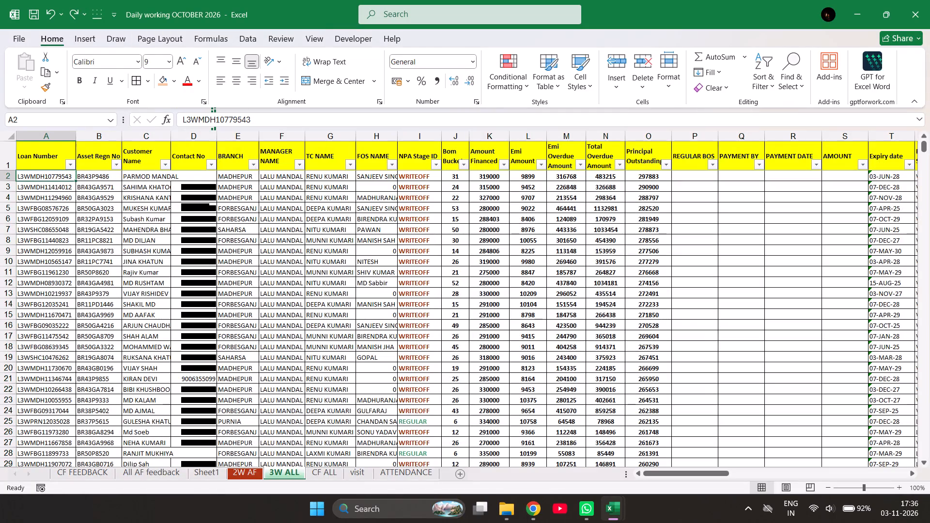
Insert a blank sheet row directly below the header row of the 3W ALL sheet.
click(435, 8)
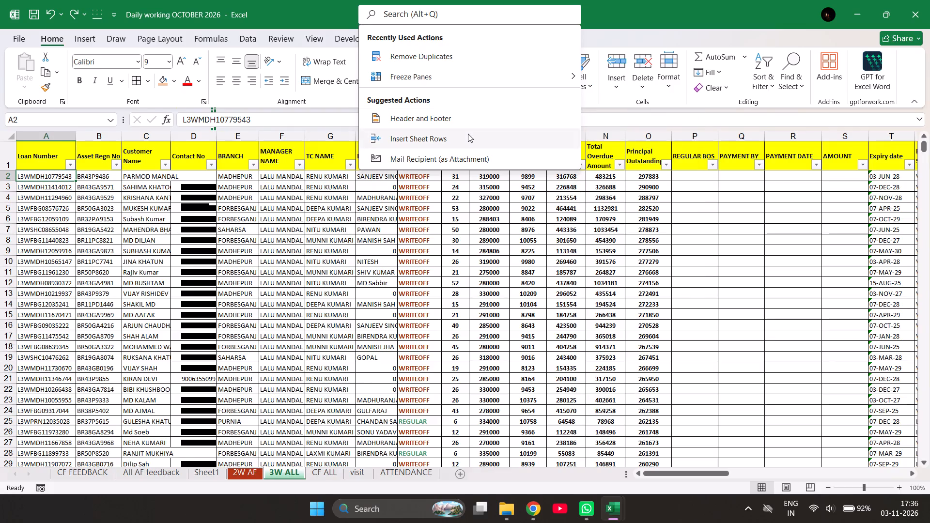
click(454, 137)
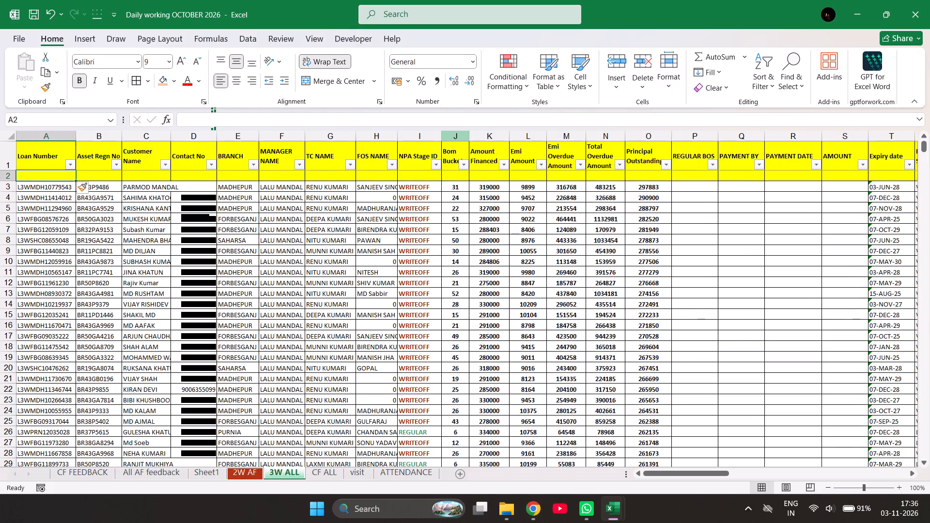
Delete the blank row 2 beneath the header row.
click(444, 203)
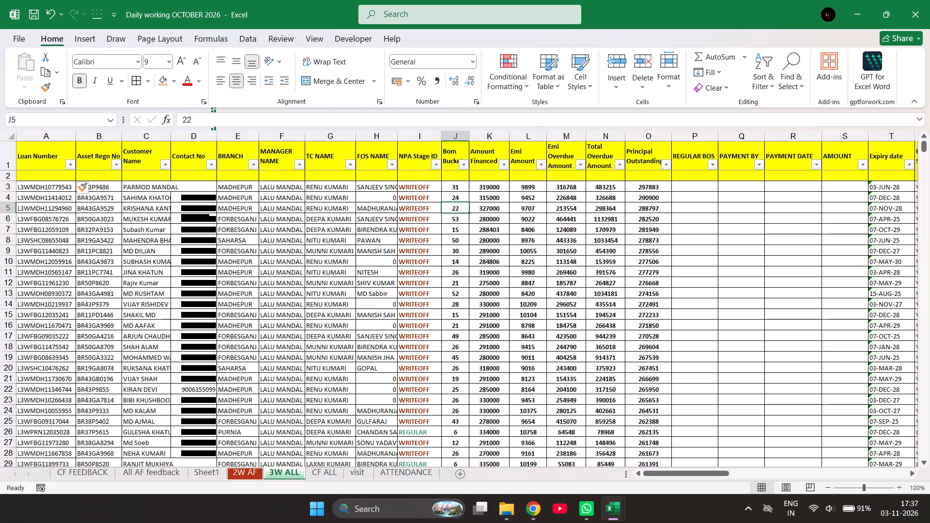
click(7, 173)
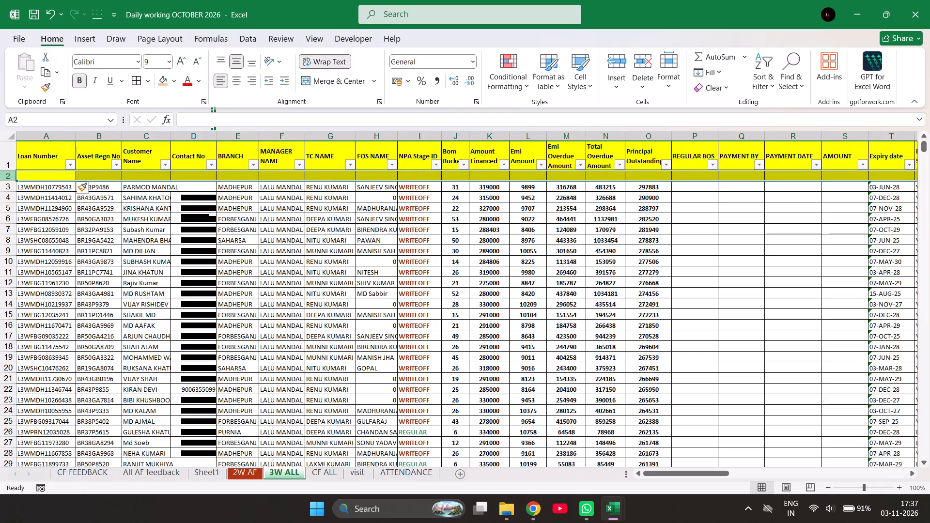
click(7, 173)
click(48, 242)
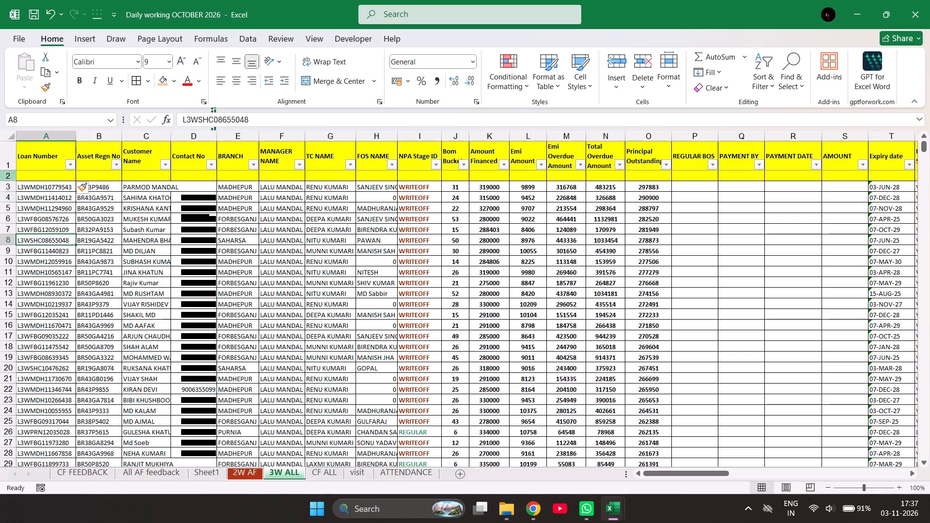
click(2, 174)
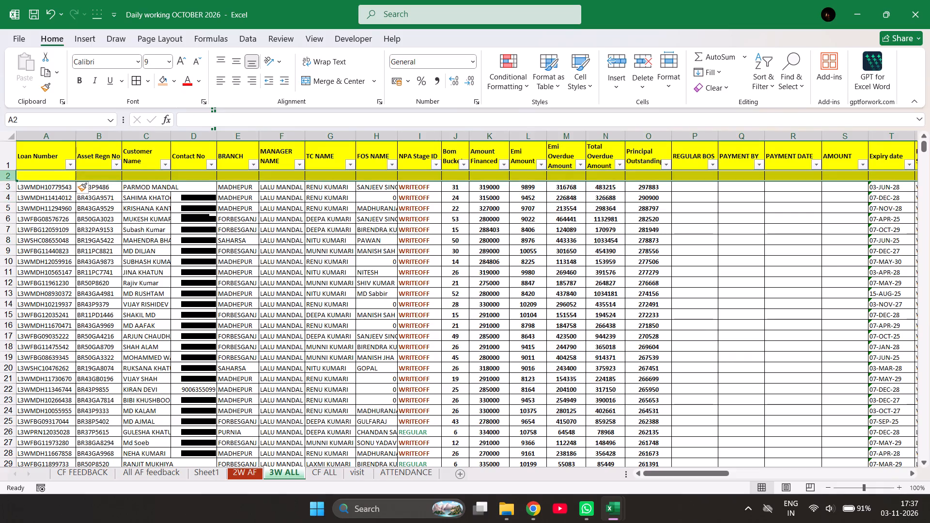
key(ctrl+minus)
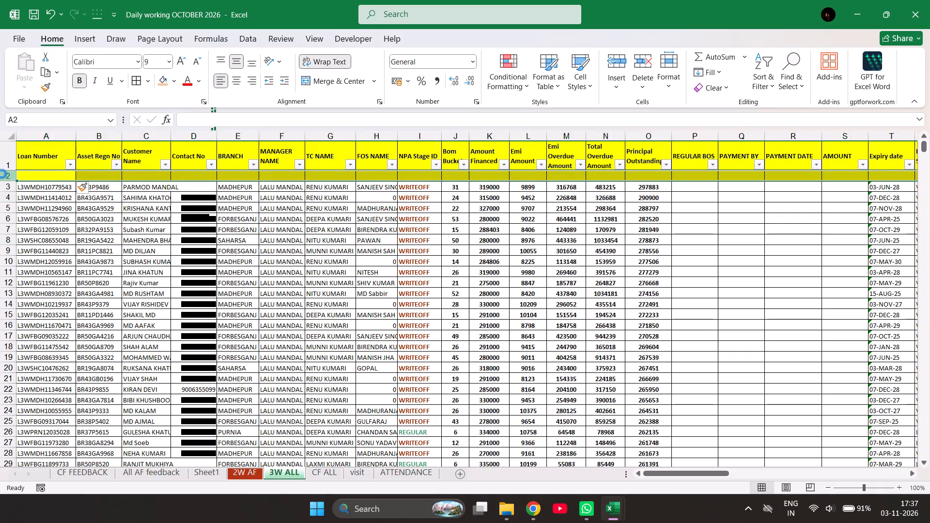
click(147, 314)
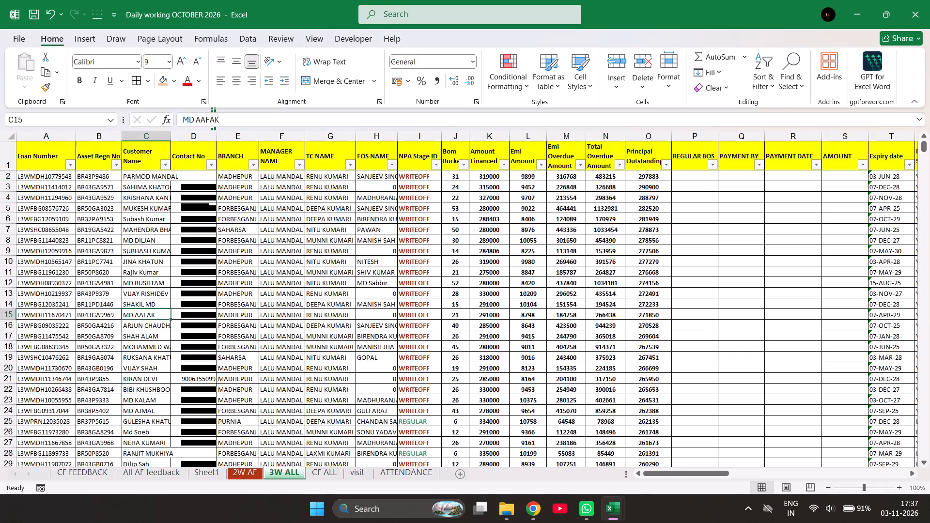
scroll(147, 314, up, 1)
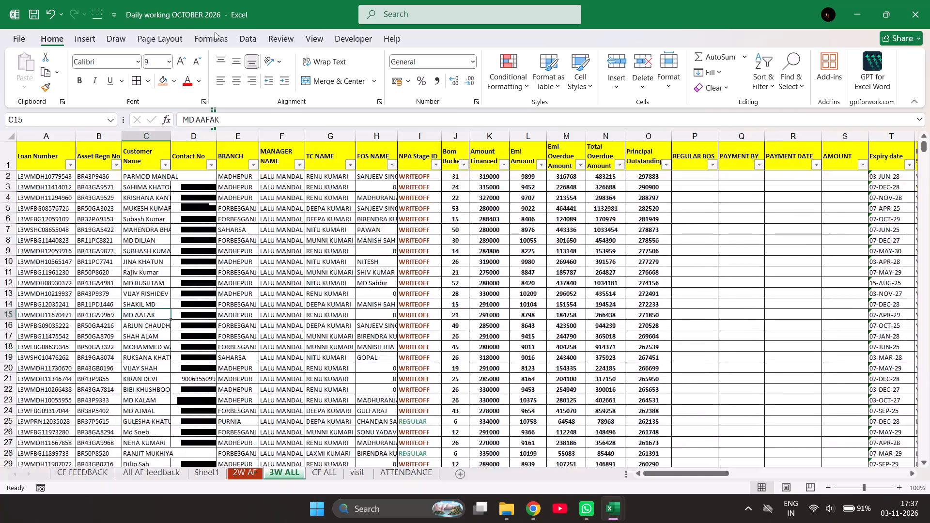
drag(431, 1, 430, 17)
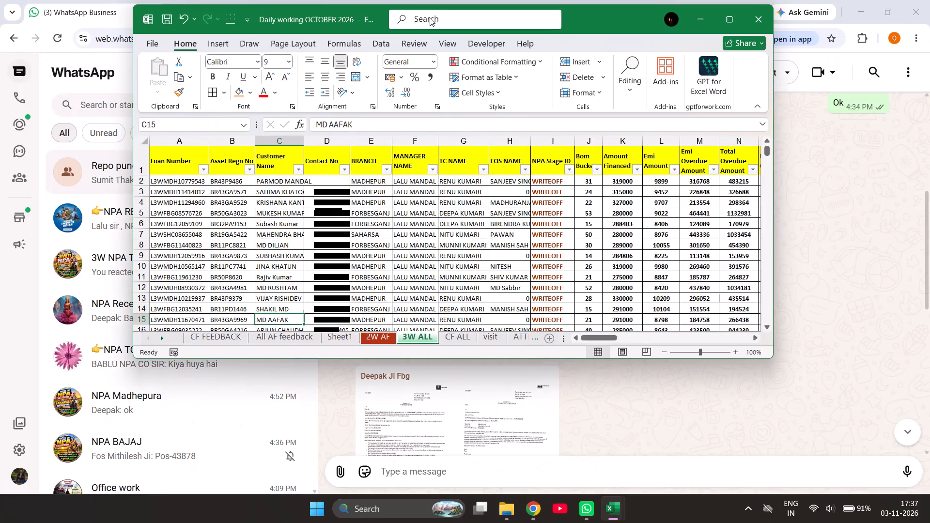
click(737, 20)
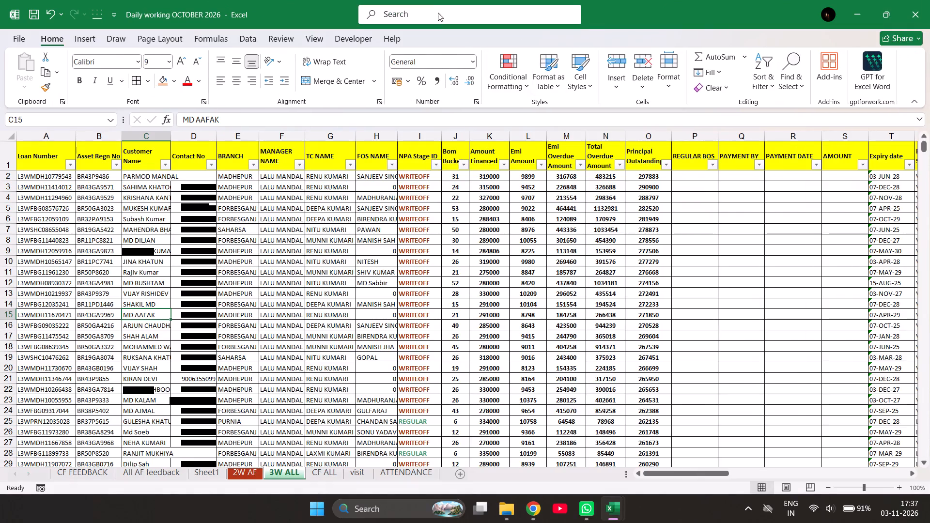
Unfreeze all panes on the 3W ALL sheet and check that the header row scrolls with the data.
click(436, 15)
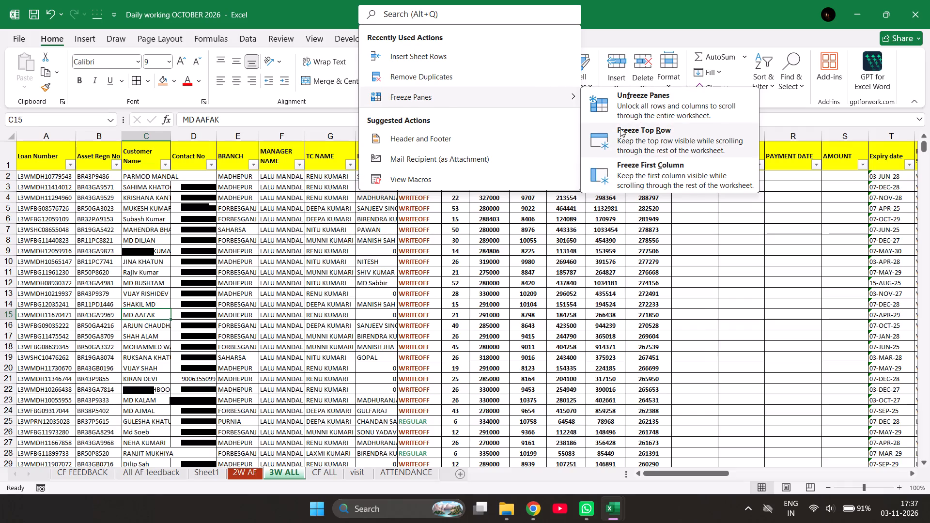
click(645, 103)
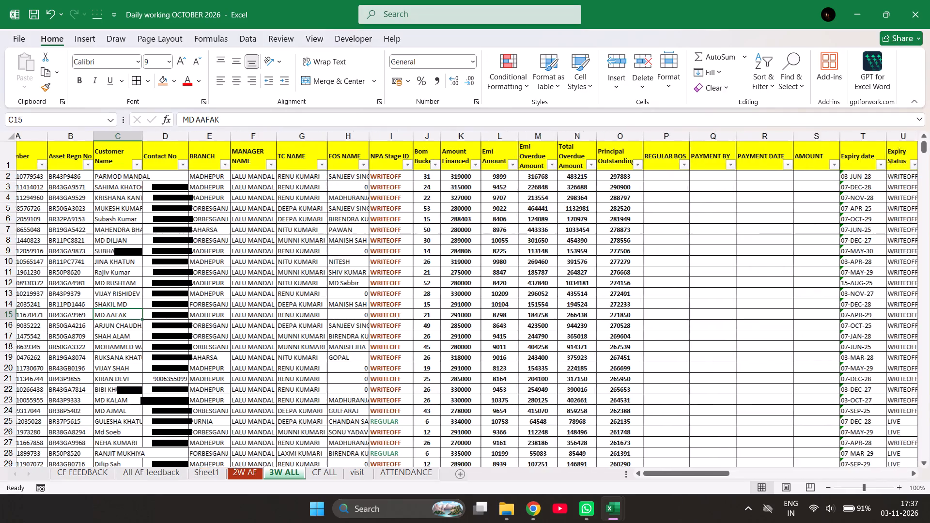
scroll(479, 223, down, 2)
scroll(479, 223, up, 1)
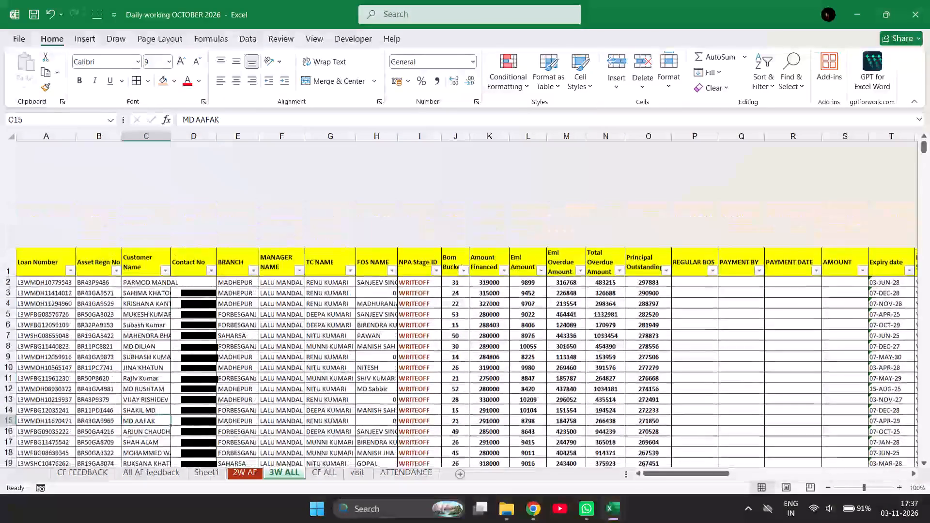
scroll(479, 223, down, 3)
scroll(479, 223, up, 2)
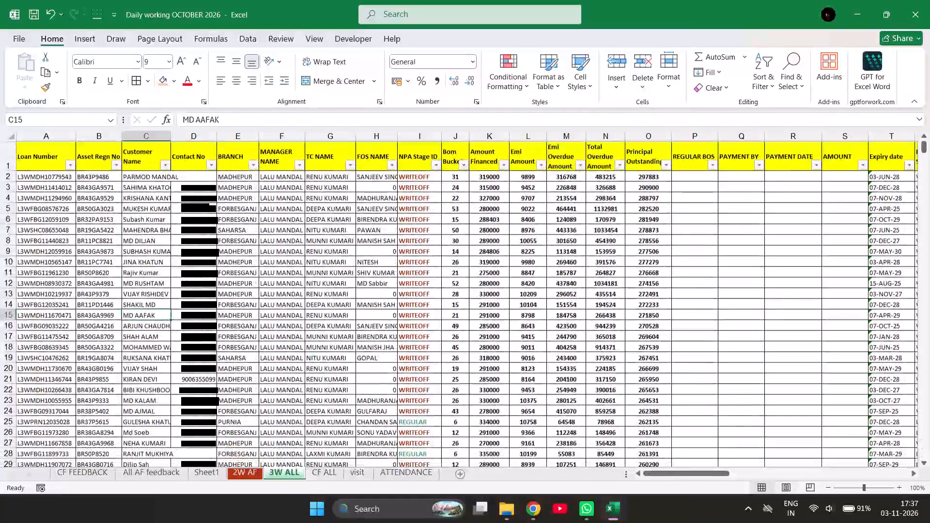
Freeze panes at cell C15, locking rows 1 to 14 and columns A and B.
click(477, 11)
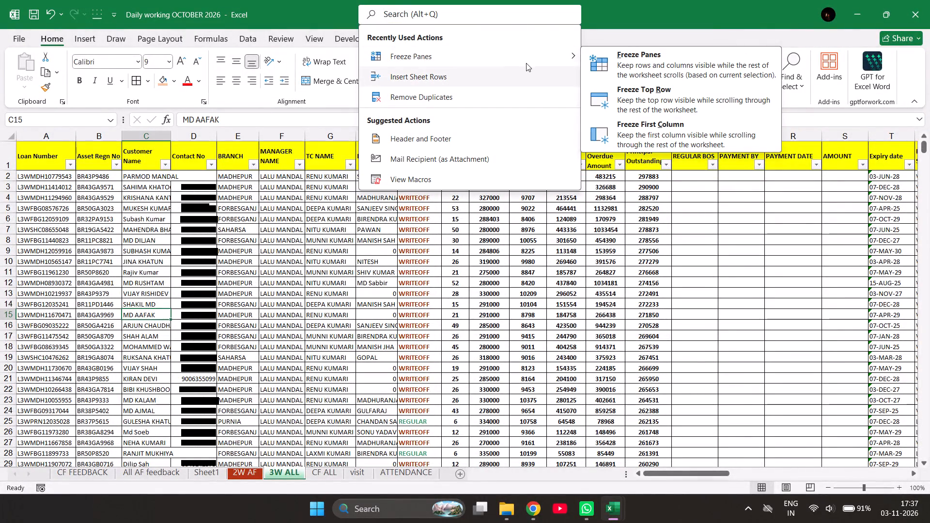
click(645, 65)
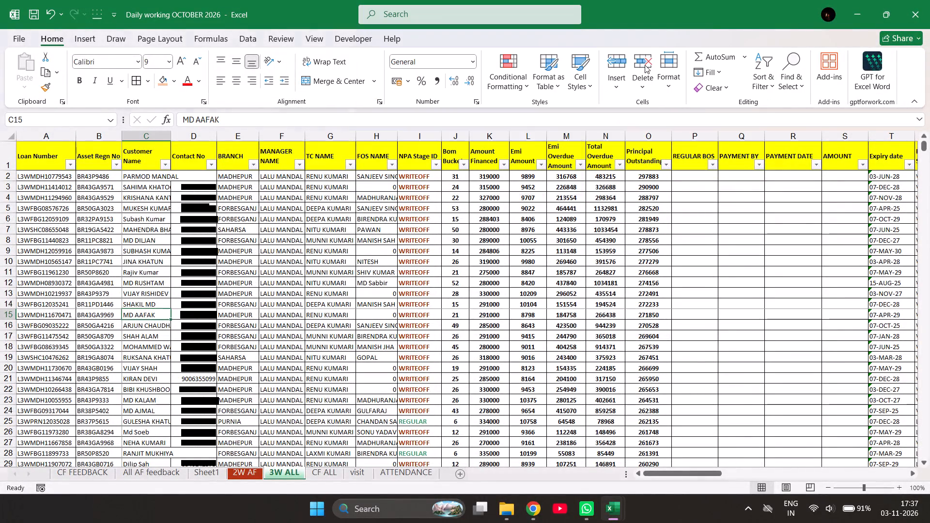
Examine how the frozen rows and columns behave across the loan records, down the list and out to the address column.
scroll(601, 237, down, 1)
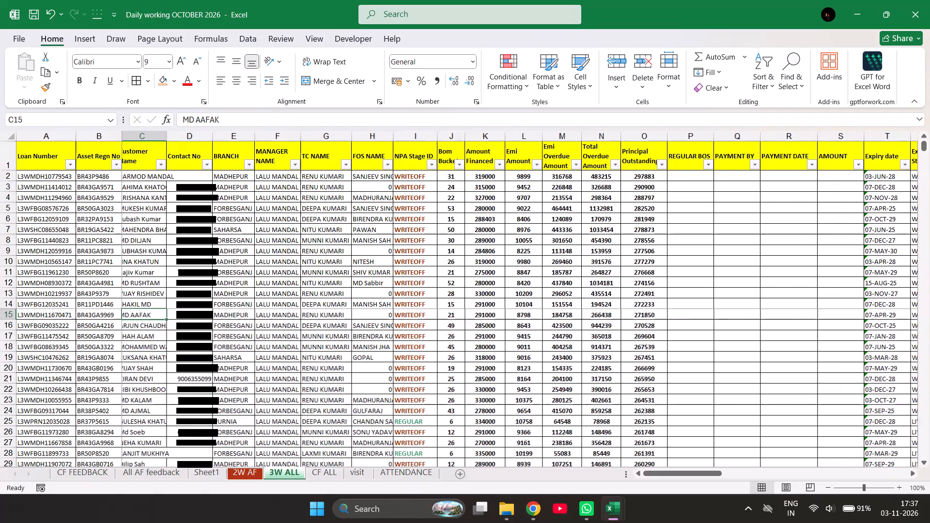
scroll(601, 237, down, 1)
scroll(601, 237, left, 2)
scroll(601, 237, right, 1)
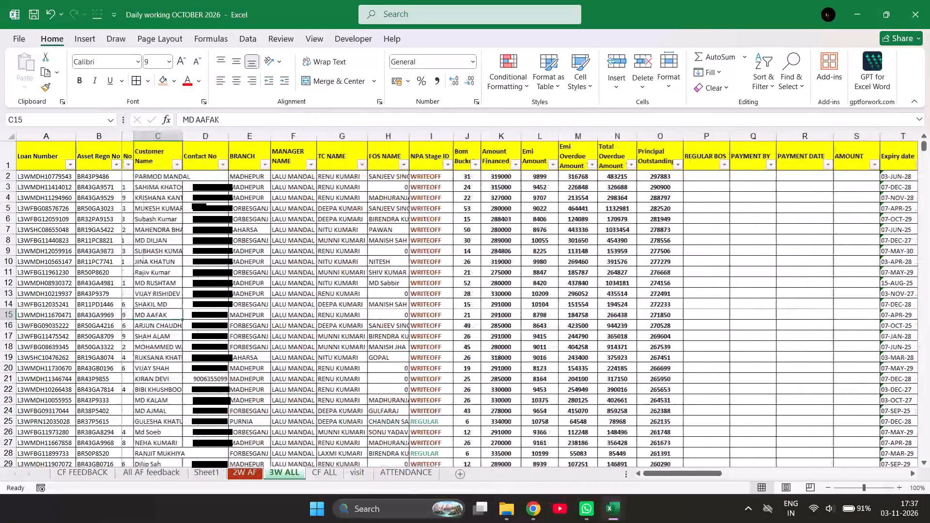
scroll(601, 237, down, 3)
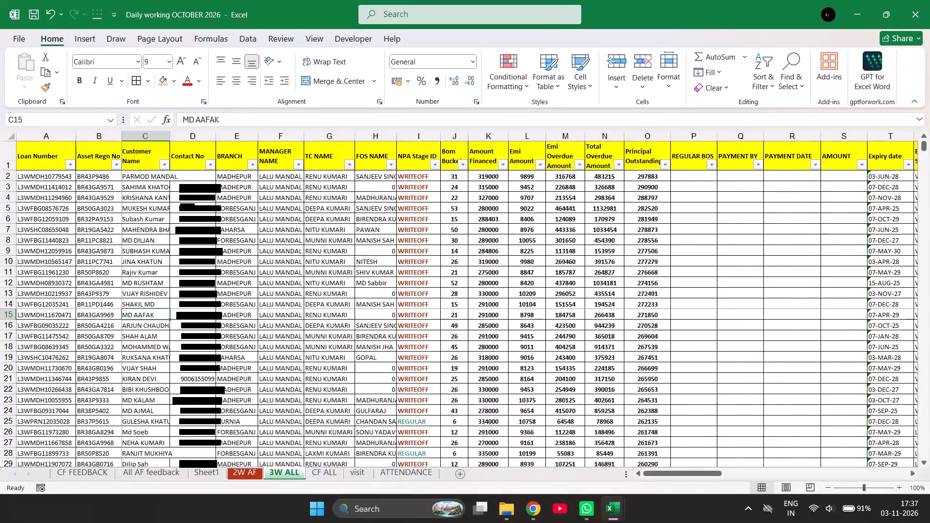
scroll(601, 237, down, 1)
scroll(590, 366, down, 2)
scroll(590, 366, up, 1)
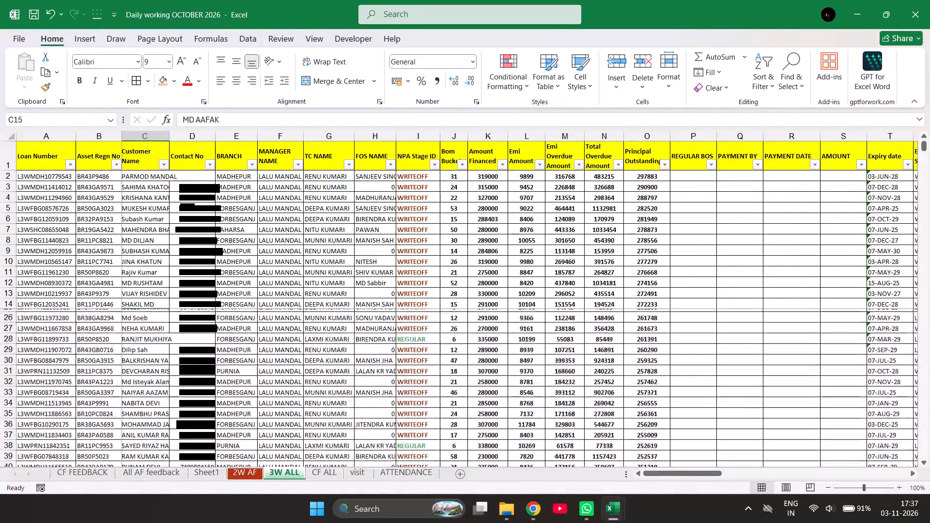
scroll(590, 366, up, 2)
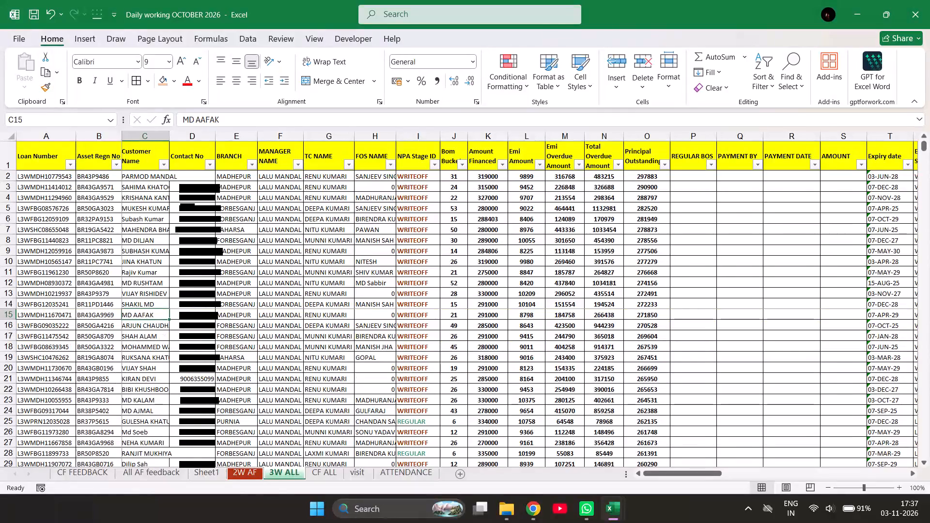
scroll(580, 276, down, 2)
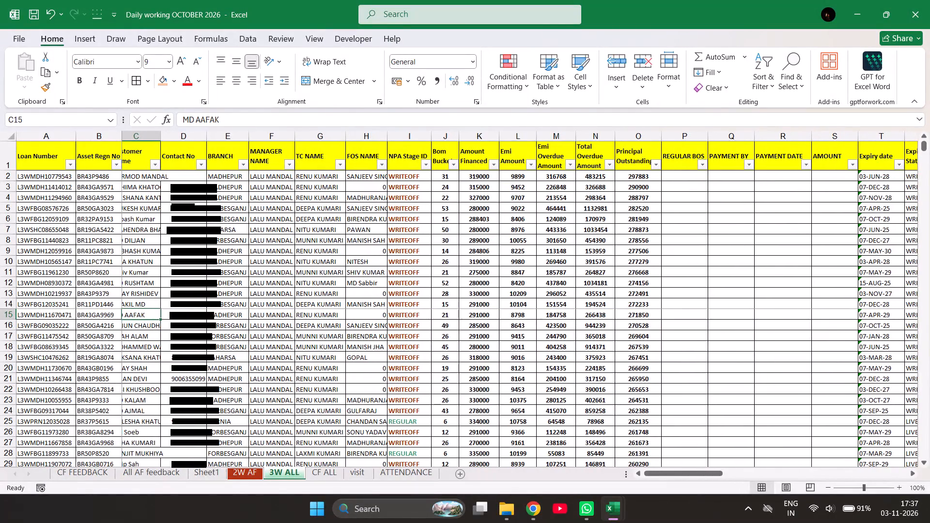
scroll(564, 175, down, 1)
scroll(564, 175, left, 3)
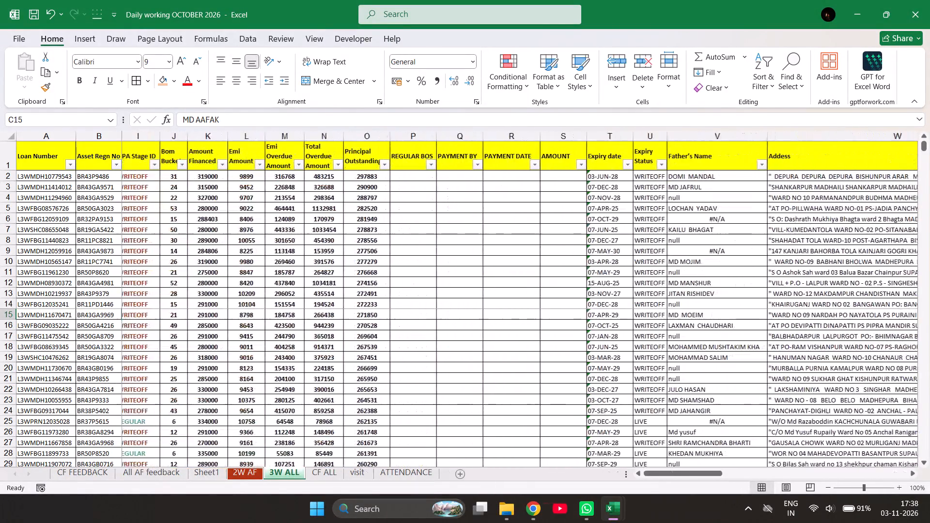
scroll(564, 175, left, 2)
scroll(564, 175, right, 3)
scroll(564, 175, up, 2)
scroll(564, 175, left, 1)
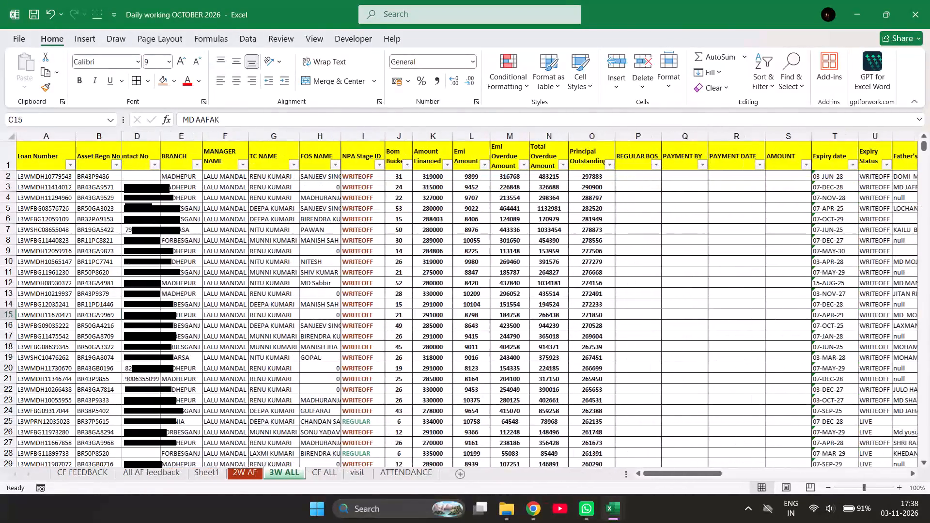
scroll(564, 175, left, 2)
scroll(564, 175, right, 3)
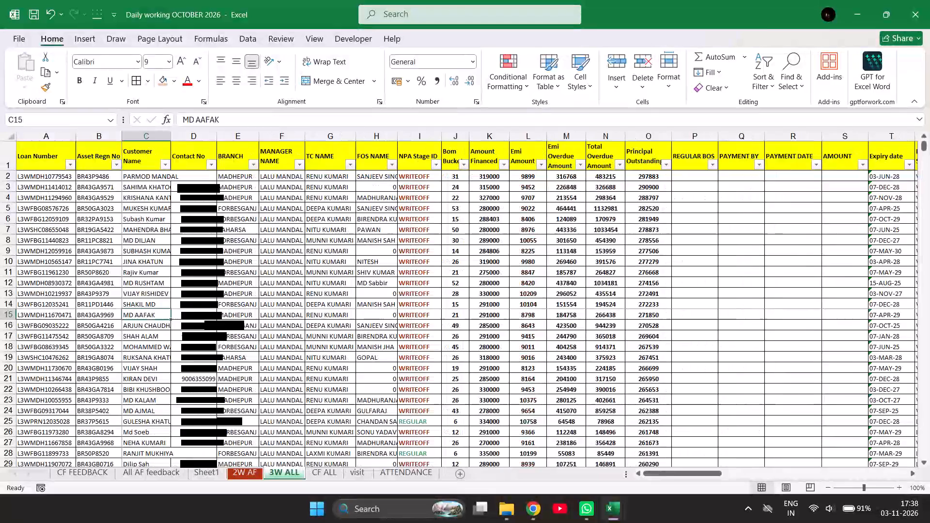
scroll(564, 291, down, 2)
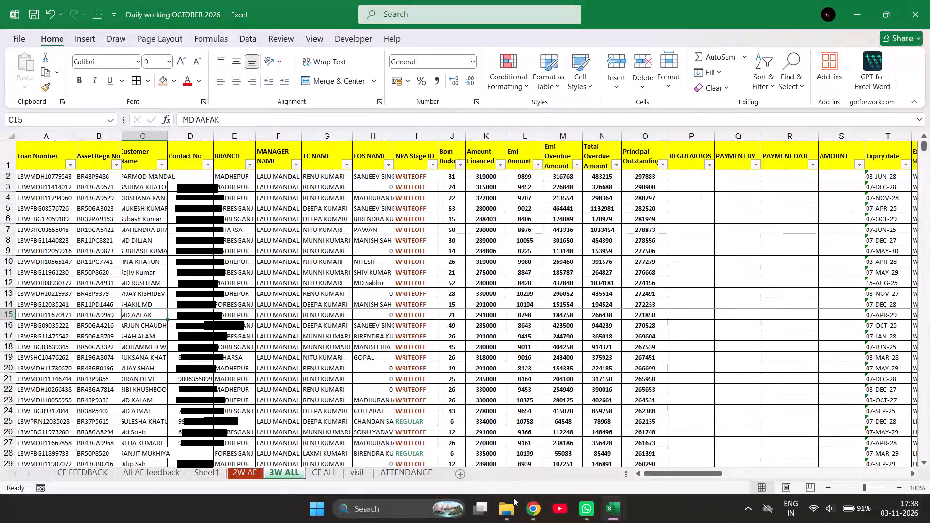
scroll(507, 522, down, 2)
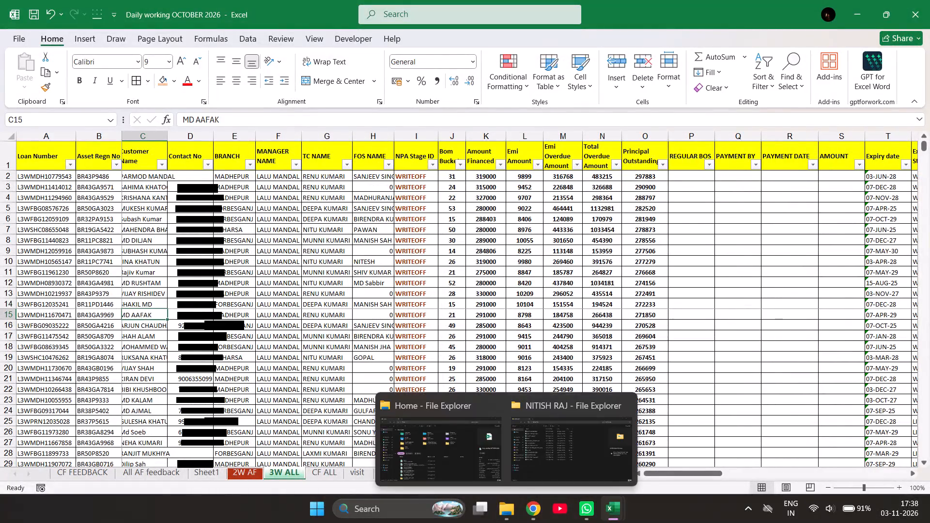
scroll(544, 415, down, 2)
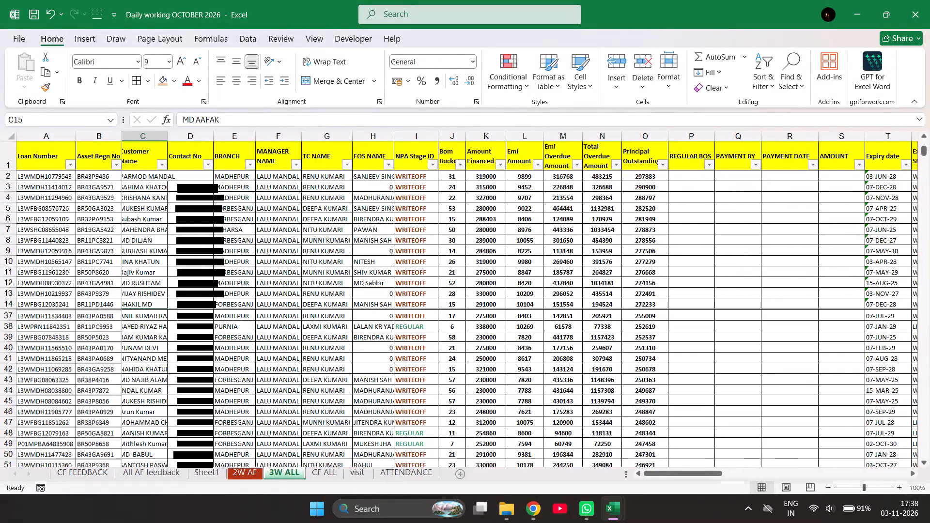
scroll(544, 415, up, 3)
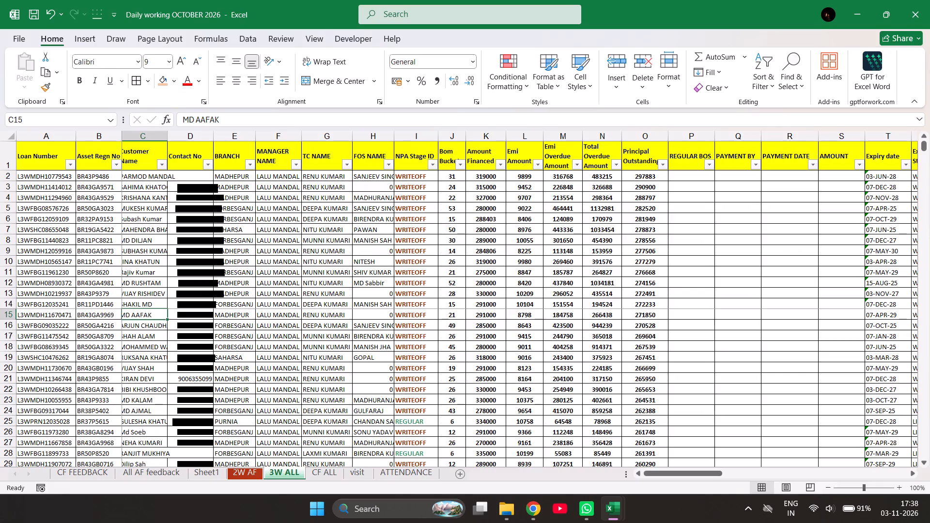
scroll(439, 358, down, 1)
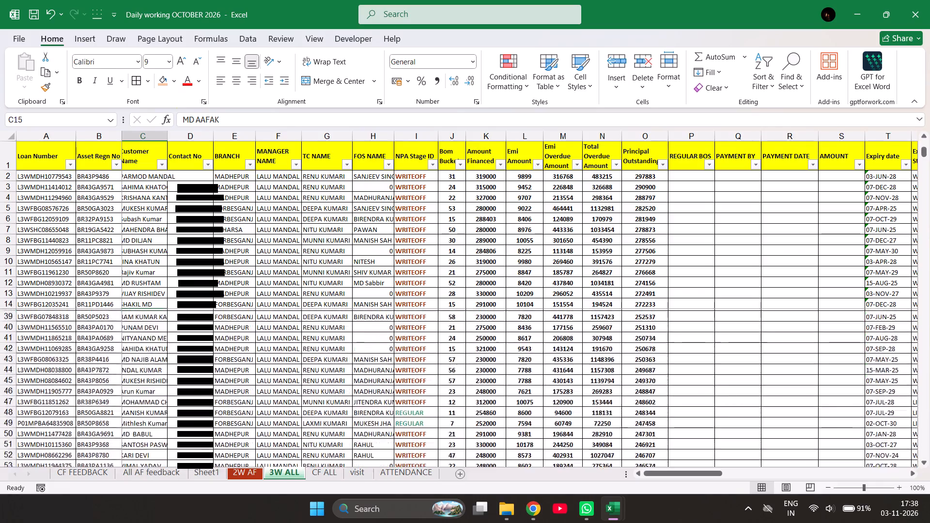
scroll(439, 358, down, 1)
scroll(439, 358, up, 2)
scroll(439, 358, left, 2)
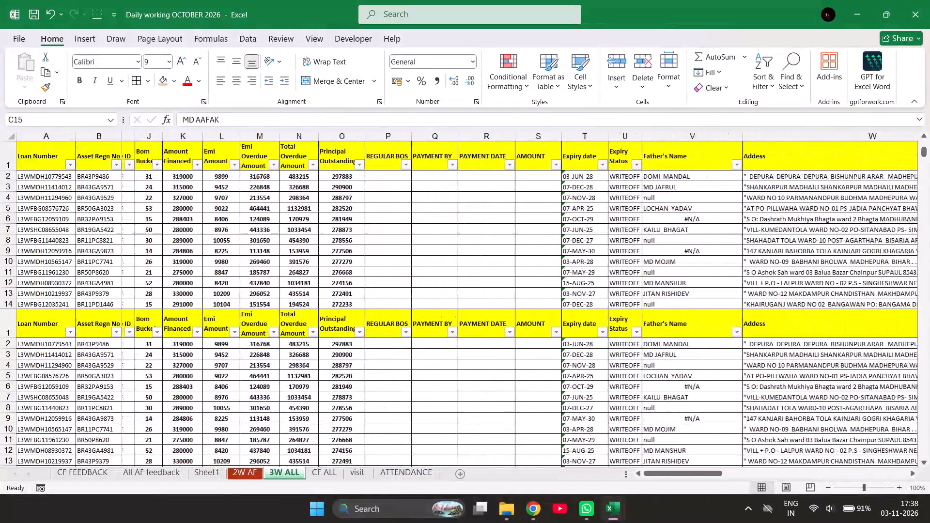
Examine how the frozen rows 1 to 14 and columns A and B hold across the list, out to the Ref-1 Address and Agency columns.
scroll(439, 358, left, 1)
scroll(439, 358, right, 2)
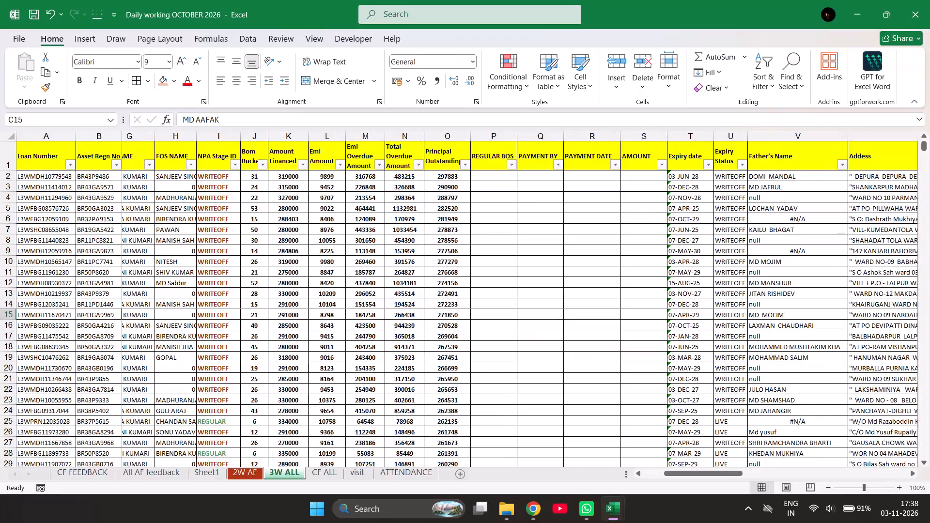
scroll(439, 358, left, 2)
scroll(439, 358, right, 1)
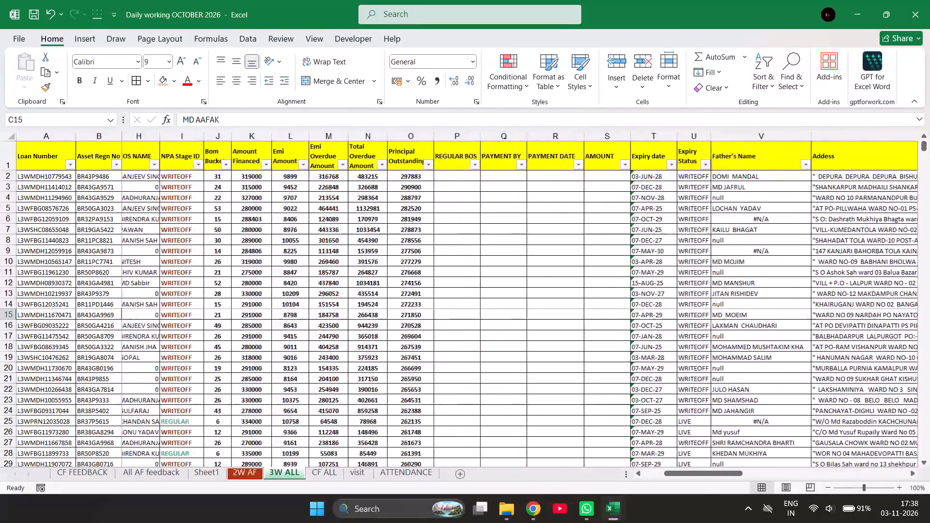
scroll(439, 358, right, 1)
scroll(428, 408, down, 1)
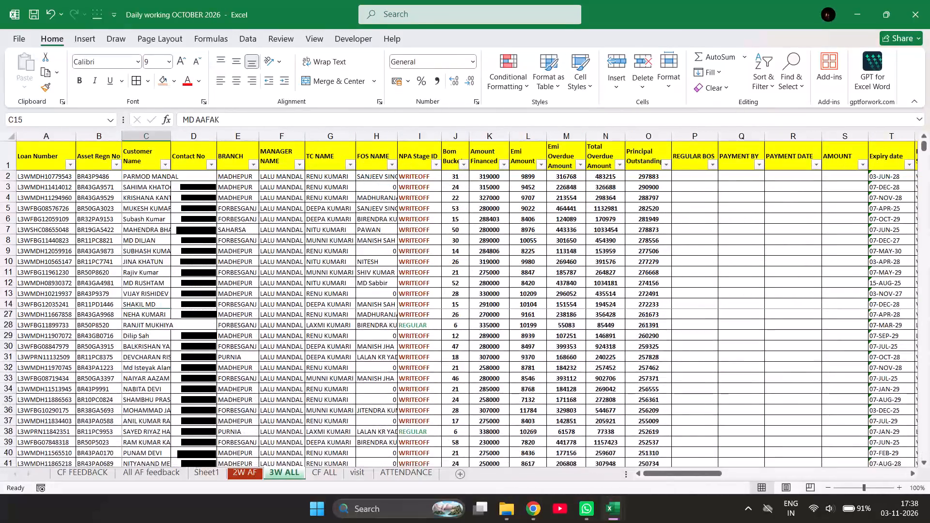
scroll(428, 408, down, 1)
scroll(428, 408, up, 1)
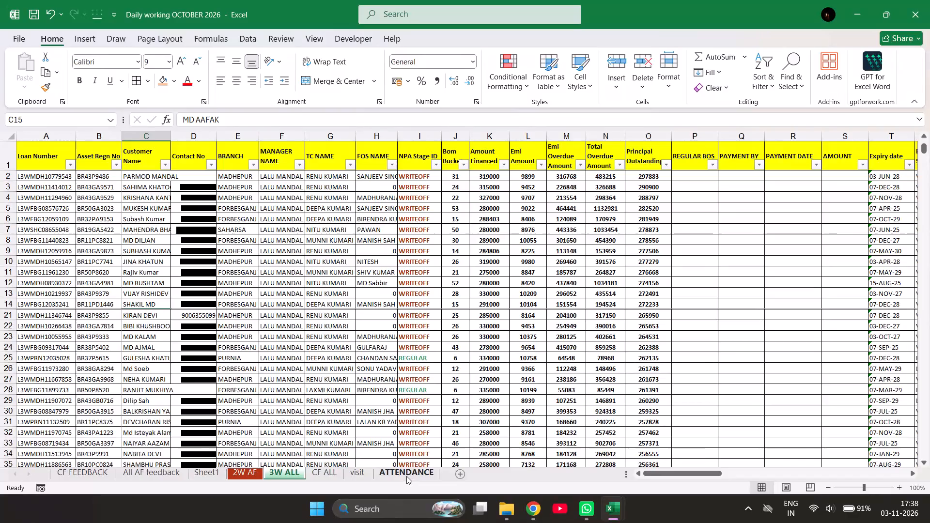
scroll(406, 476, down, 3)
scroll(406, 476, left, 3)
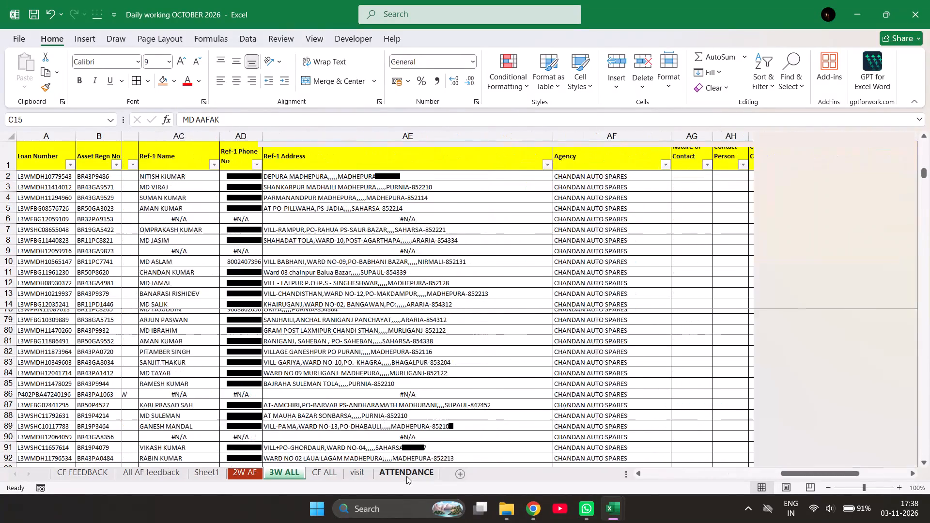
scroll(406, 476, left, 3)
scroll(406, 476, right, 20)
scroll(406, 476, right, 12)
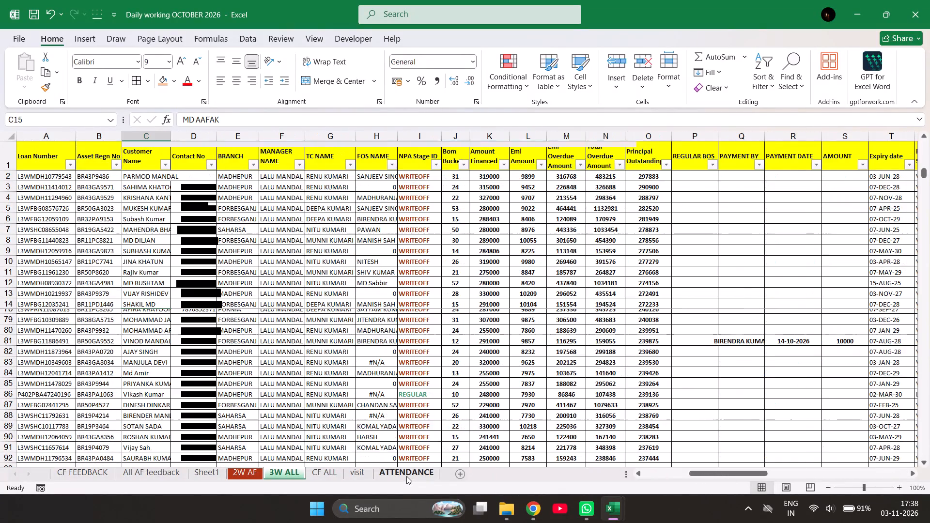
scroll(406, 476, right, 17)
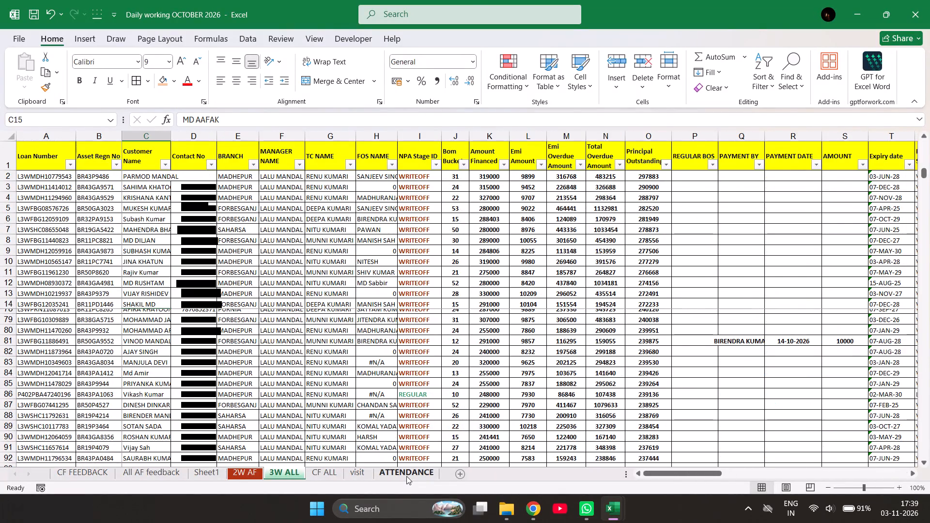
Replace the current freeze on the 3W ALL sheet with Freeze Top Row.
click(428, 8)
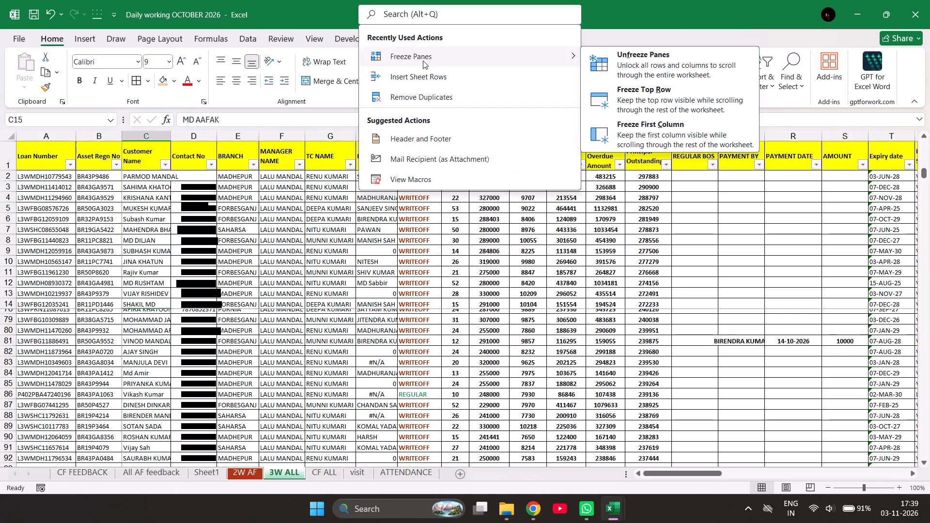
click(423, 61)
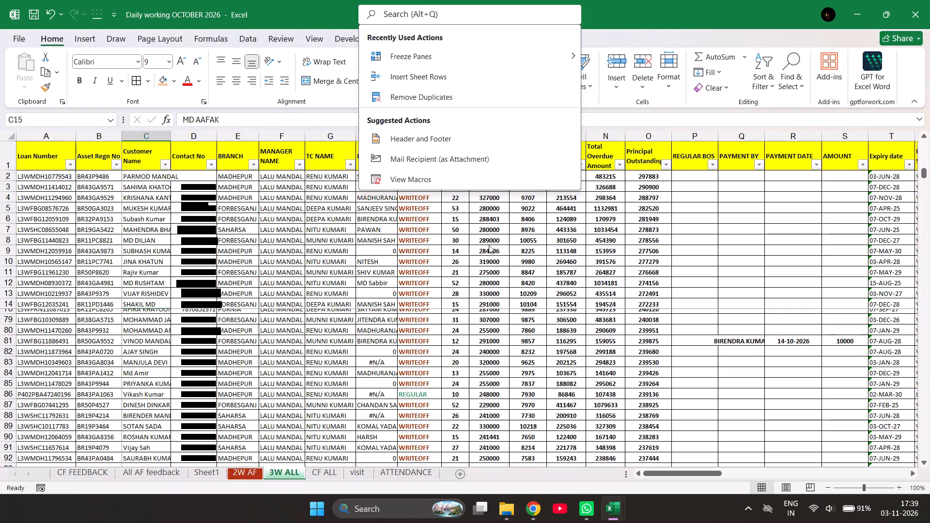
click(457, 63)
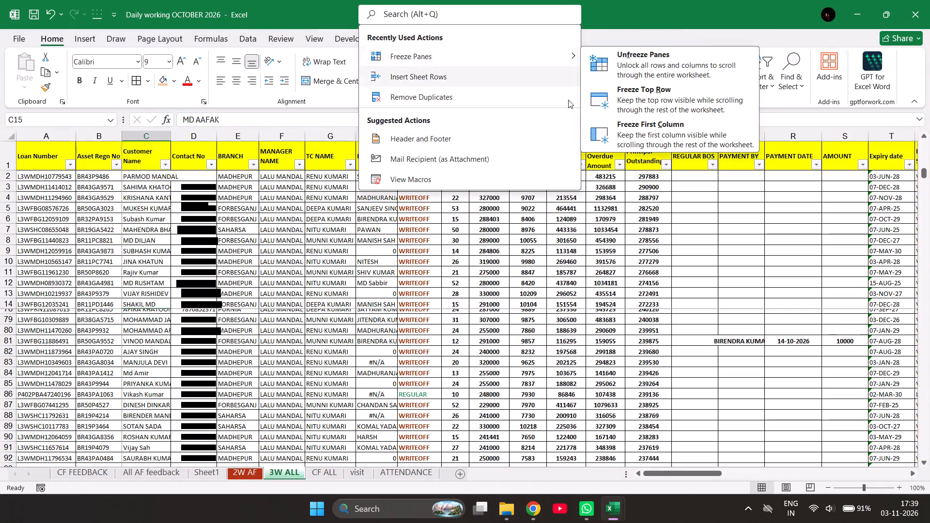
click(620, 111)
Check how the frozen header row behaves down and across the loan records.
scroll(579, 250, left, 2)
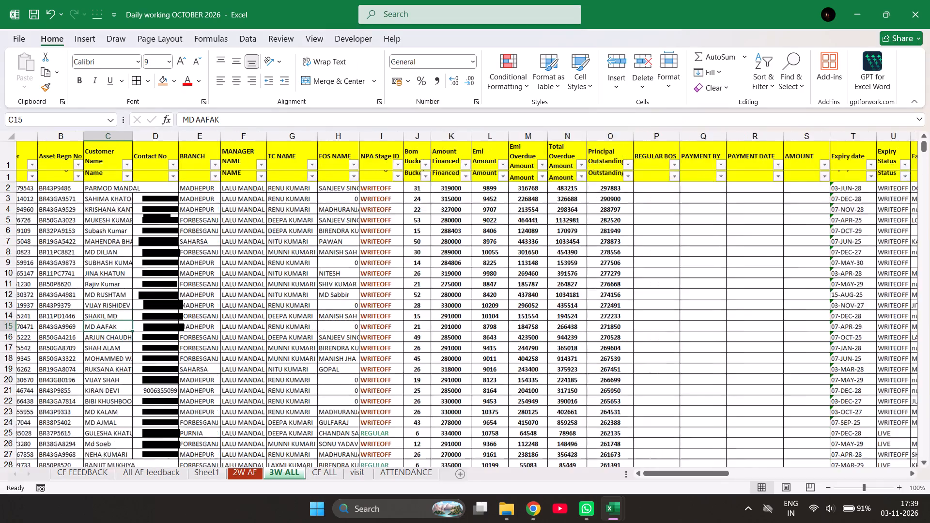
scroll(579, 250, left, 1)
scroll(579, 250, right, 2)
scroll(579, 250, down, 2)
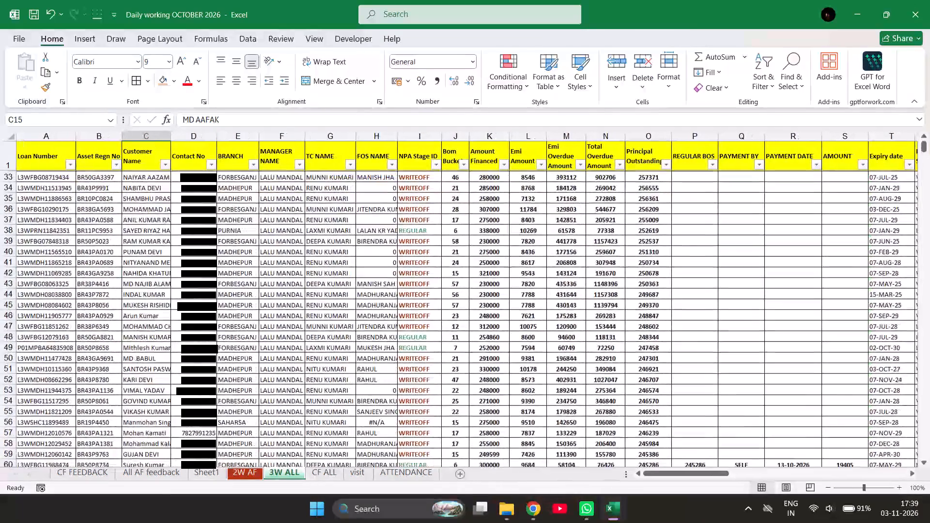
scroll(579, 250, down, 2)
scroll(579, 250, up, 6)
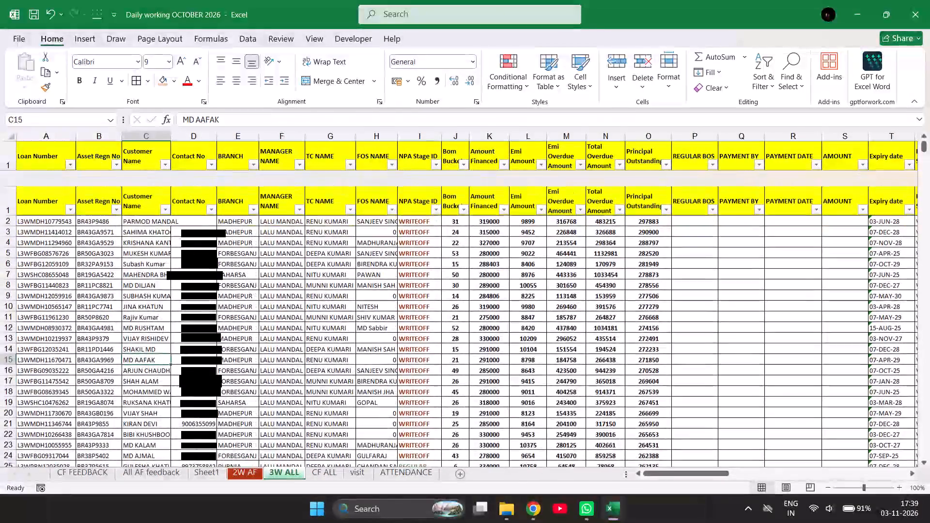
scroll(579, 250, up, 1)
scroll(579, 250, right, 5)
scroll(579, 250, down, 1)
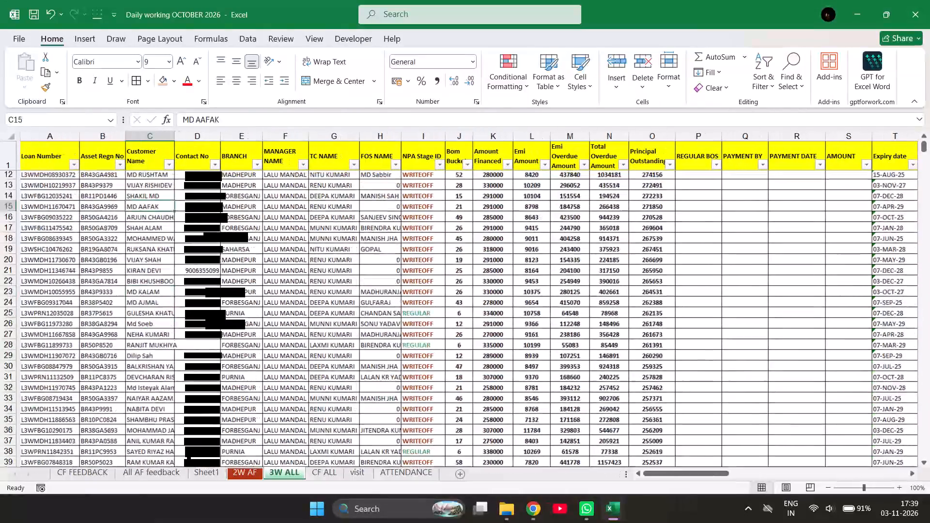
scroll(579, 250, down, 3)
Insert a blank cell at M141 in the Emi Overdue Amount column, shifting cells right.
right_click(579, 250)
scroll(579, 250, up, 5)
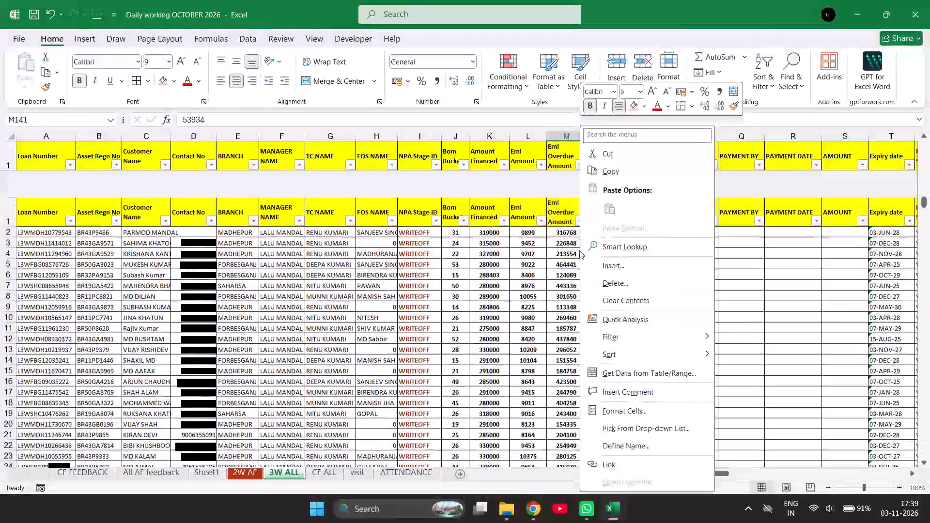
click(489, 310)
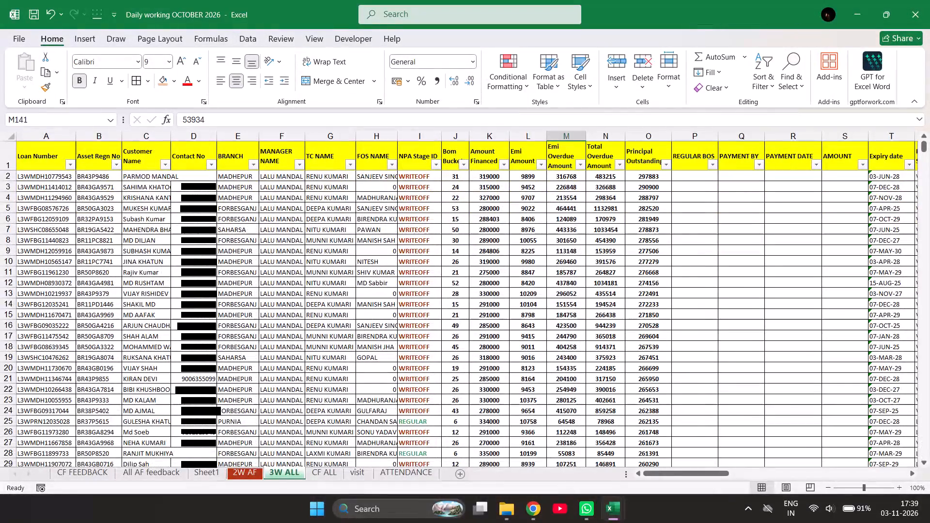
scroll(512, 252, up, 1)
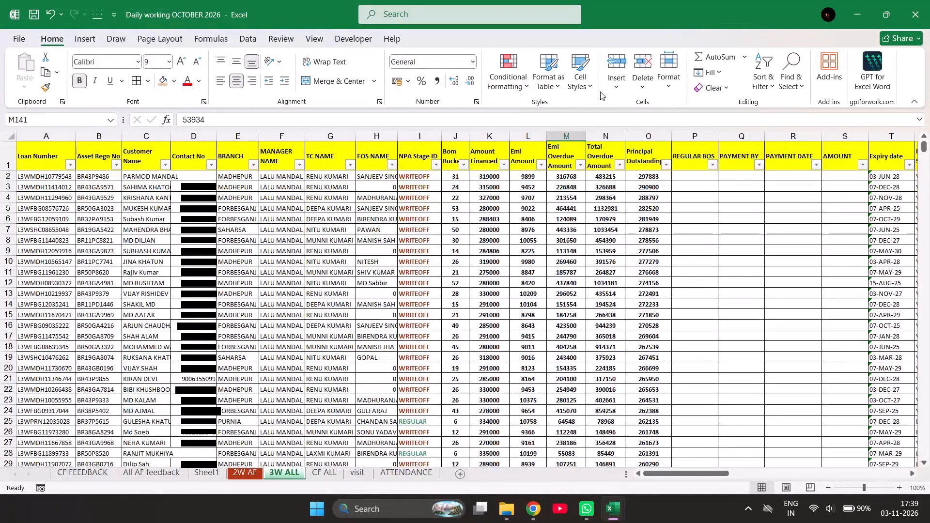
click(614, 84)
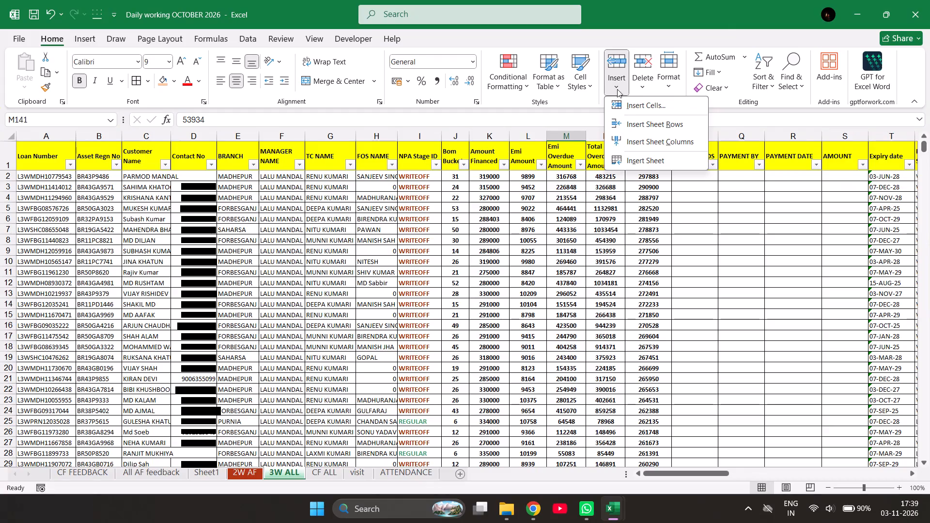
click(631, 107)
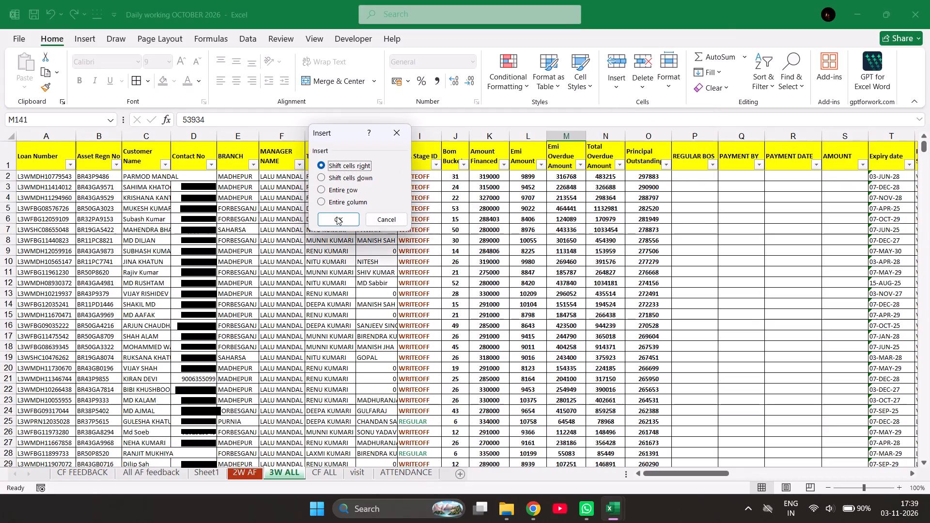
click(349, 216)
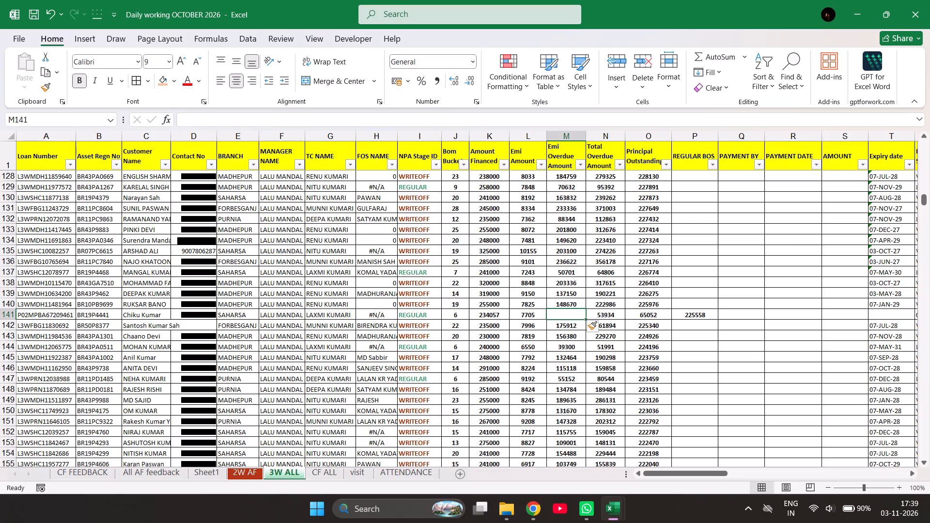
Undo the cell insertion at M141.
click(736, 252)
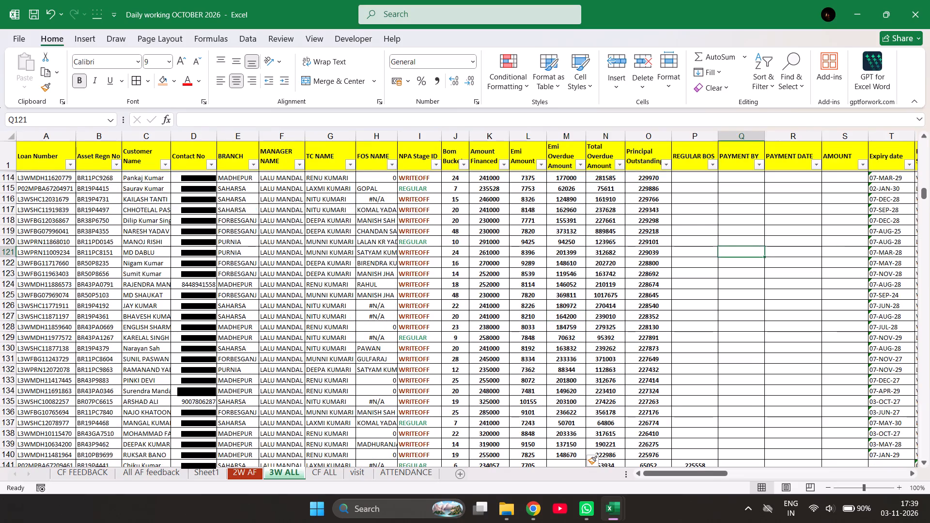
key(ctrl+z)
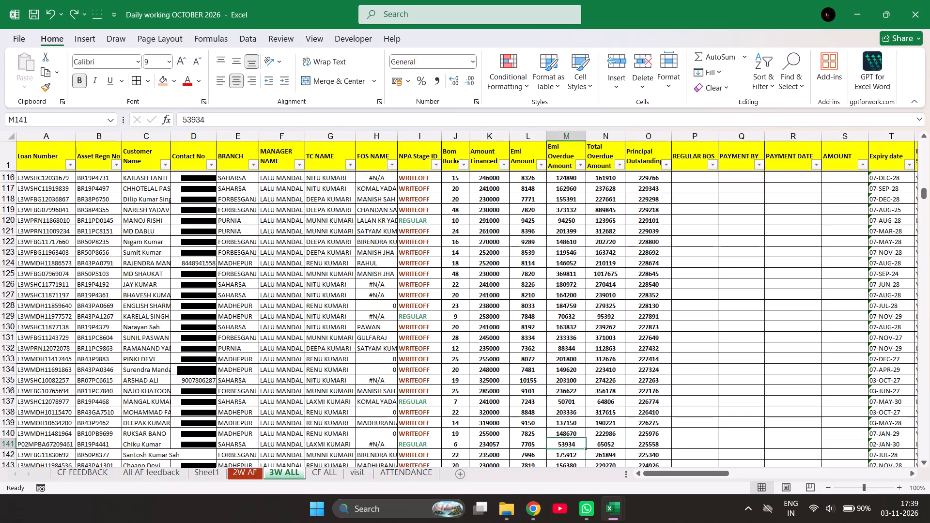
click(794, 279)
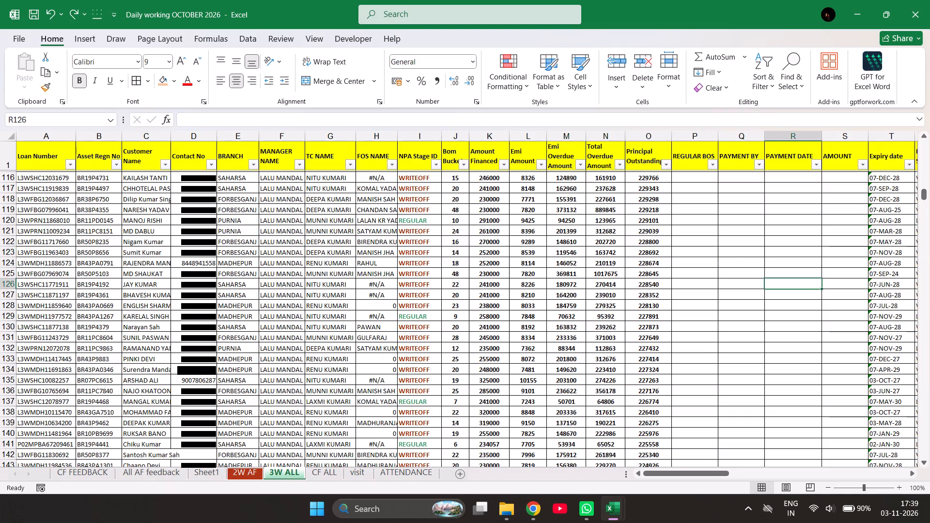
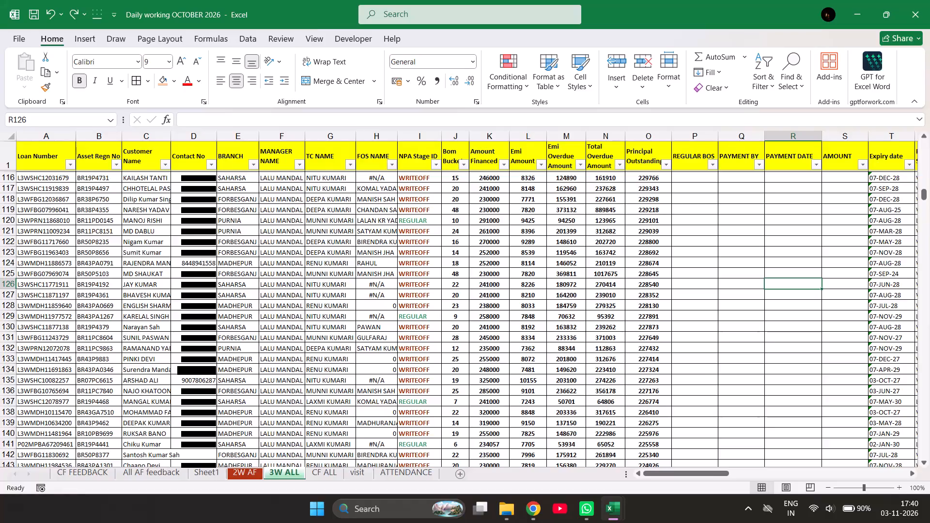
Look through the loan records on the 3W ALL sheet, both down the rows and across the columns, under the frozen header row.
scroll(699, 323, down, 2)
scroll(699, 323, up, 3)
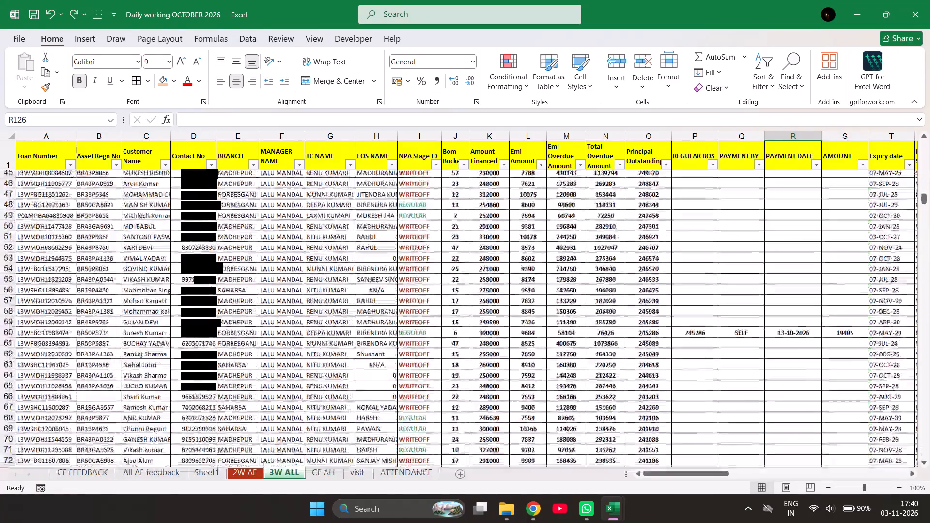
scroll(699, 323, up, 5)
scroll(699, 323, down, 1)
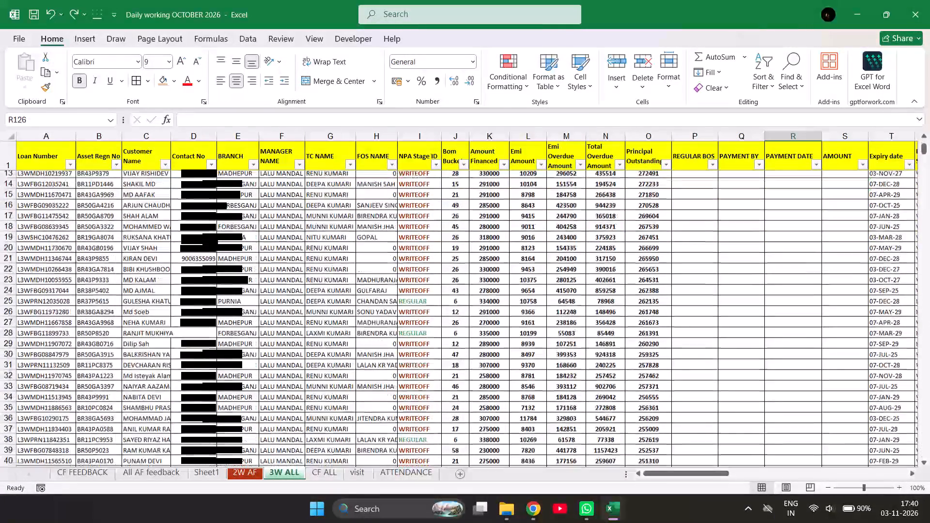
scroll(699, 323, down, 1)
scroll(699, 323, right, 1)
scroll(699, 323, left, 2)
scroll(699, 323, right, 1)
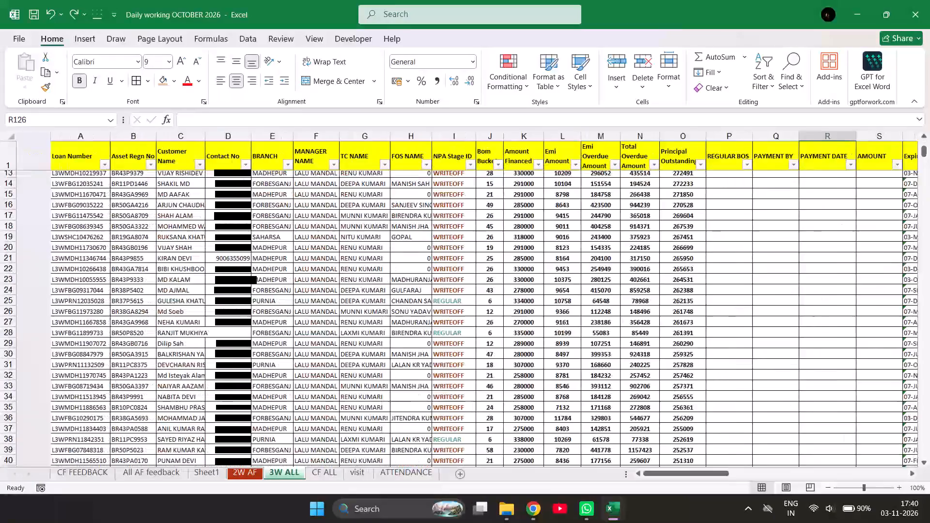
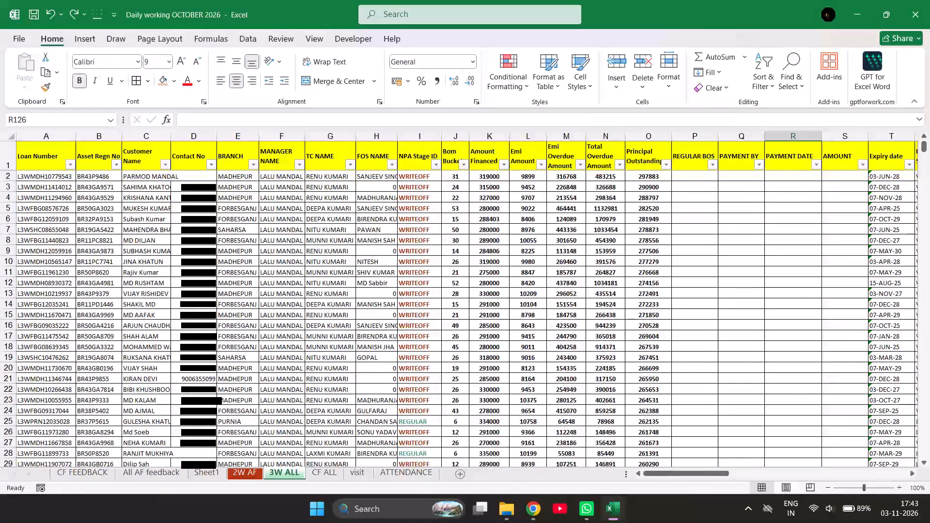
Look through the loan records on the 3W ALL sheet, far down the rows and back to the first record, under the frozen header.
scroll(678, 381, down, 2)
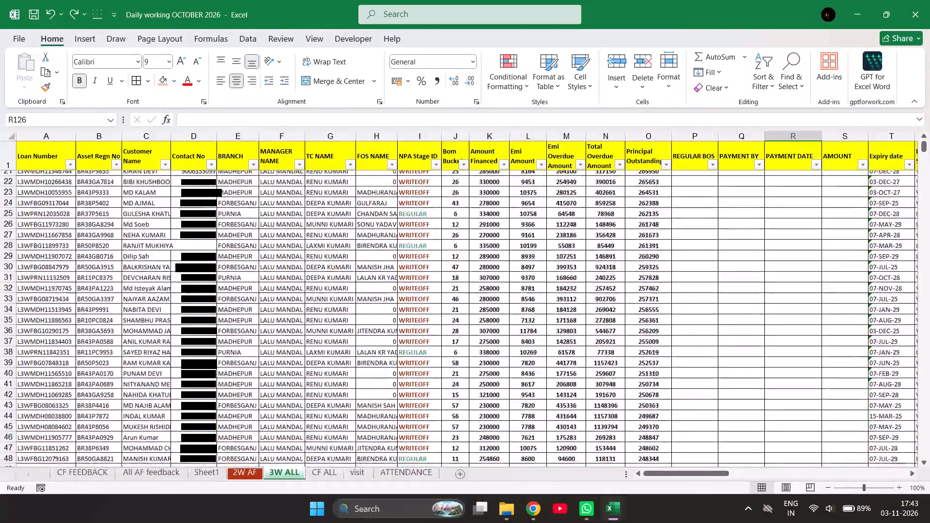
scroll(678, 381, down, 4)
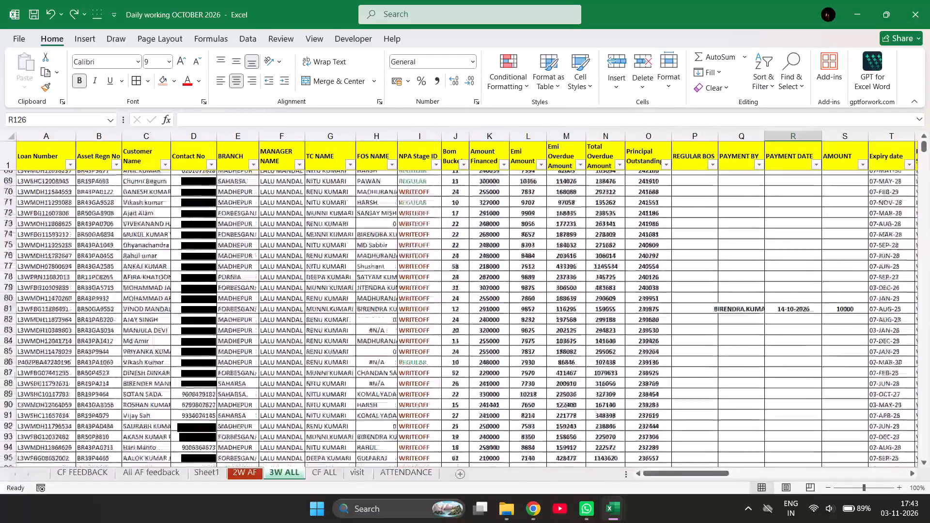
scroll(678, 381, down, 1)
scroll(678, 381, up, 4)
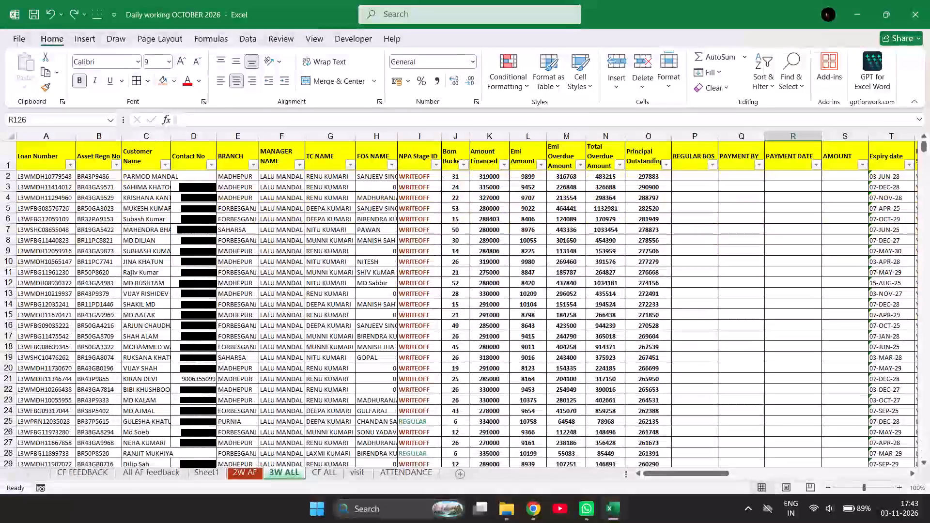
scroll(678, 381, down, 1)
scroll(678, 381, left, 1)
scroll(678, 381, down, 1)
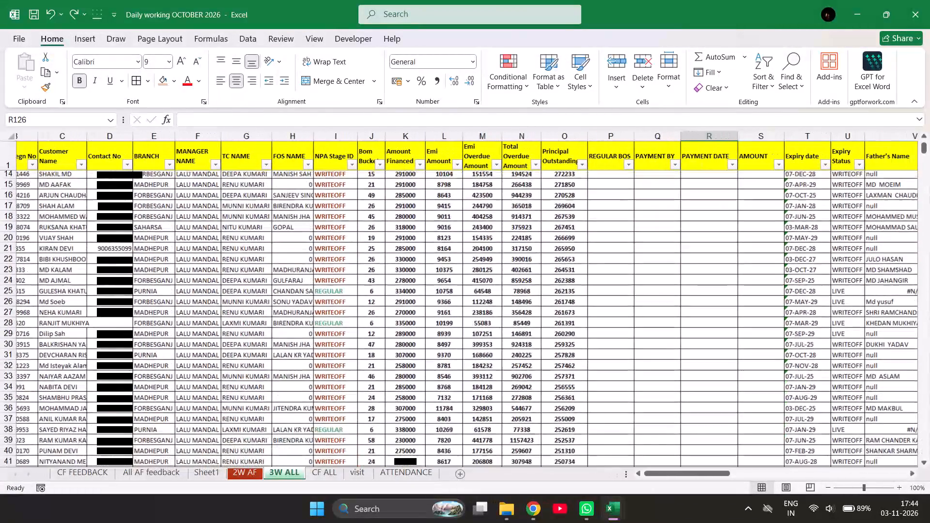
scroll(678, 381, down, 5)
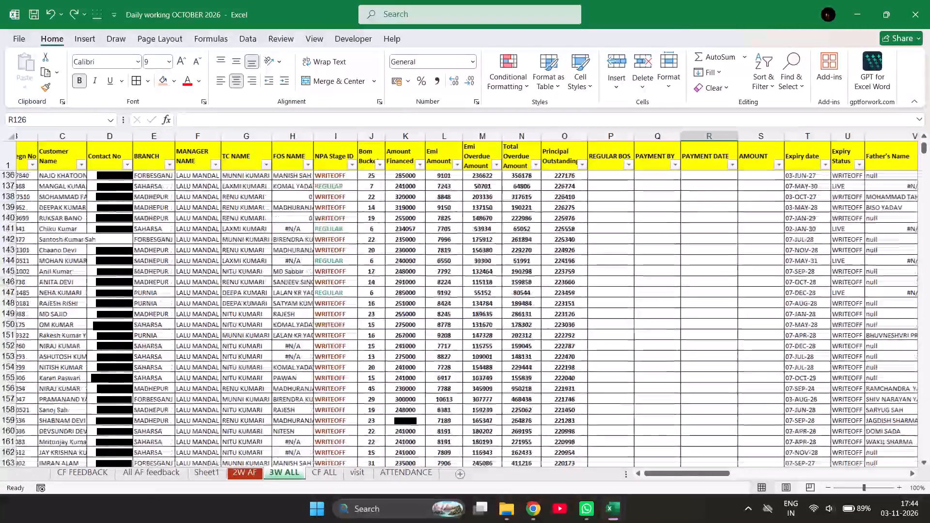
scroll(678, 381, down, 3)
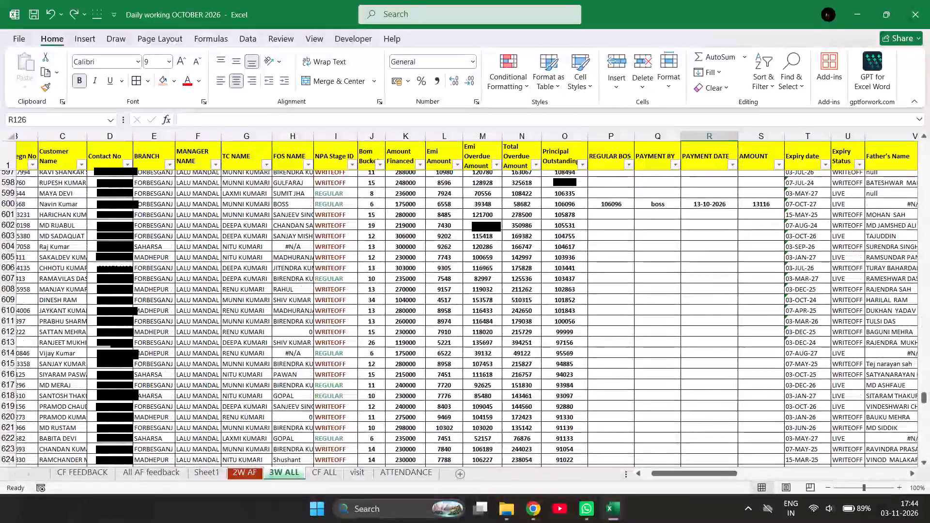
scroll(678, 381, down, 3)
scroll(678, 381, up, 9)
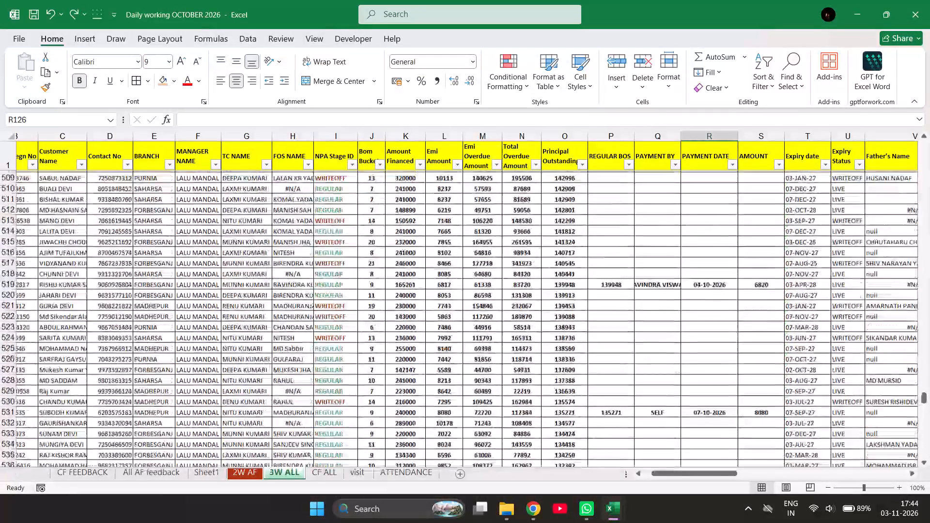
scroll(678, 381, up, 13)
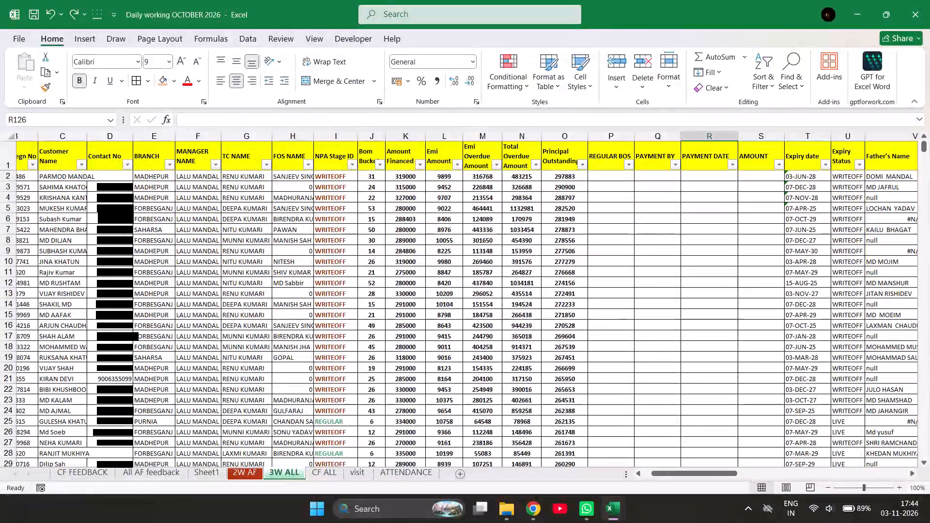
click(300, 468)
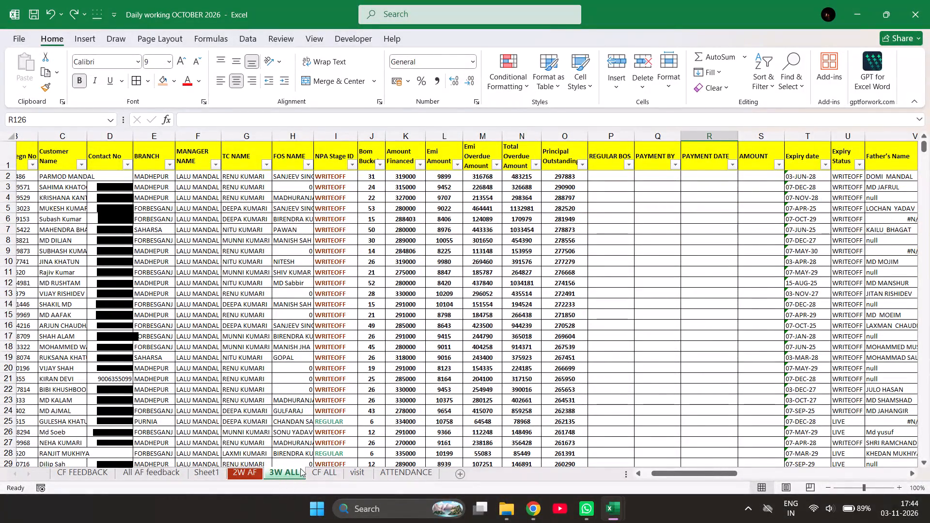
click(284, 477)
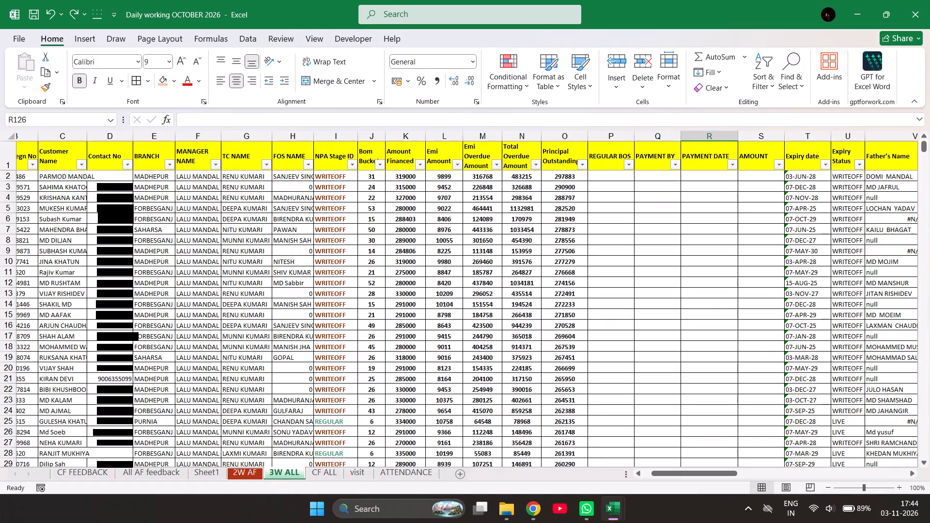
Select the entire Emi Amount column on the 3W ALL sheet.
click(448, 138)
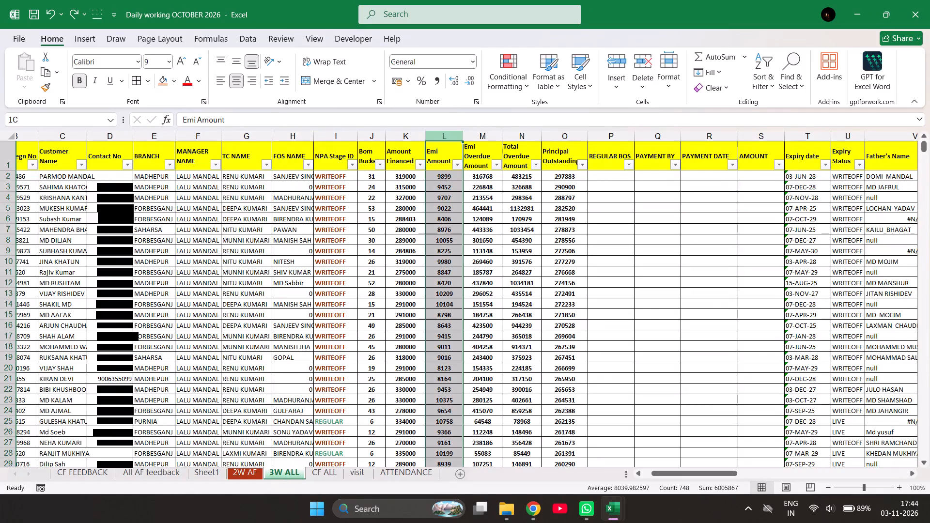
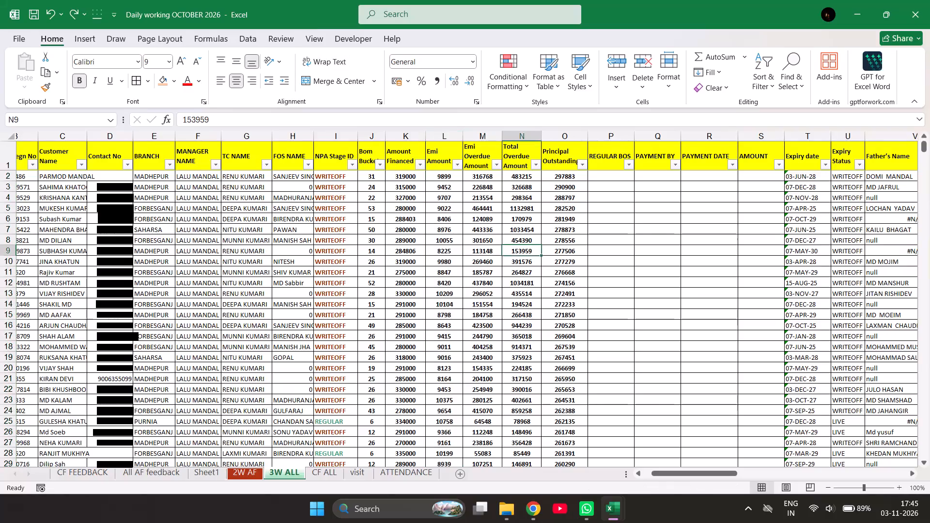
Look through the loan records on the 3W ALL sheet, far down the rows and back up, including the first columns.
click(540, 251)
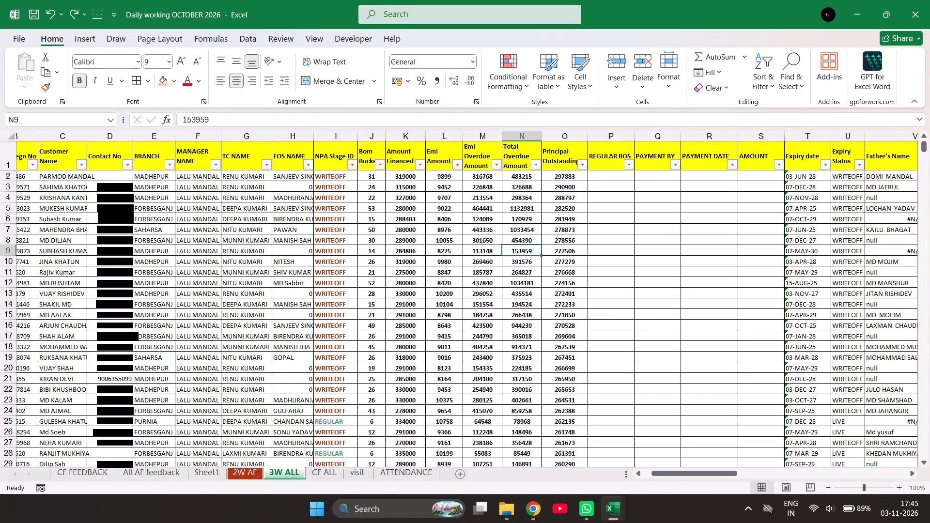
scroll(540, 251, down, 5)
scroll(540, 251, up, 7)
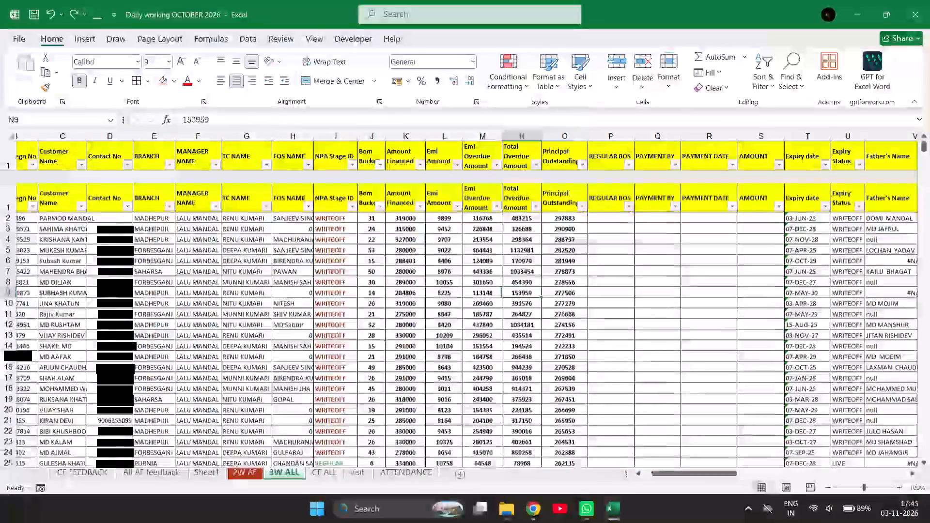
scroll(540, 251, down, 6)
scroll(540, 251, left, 1)
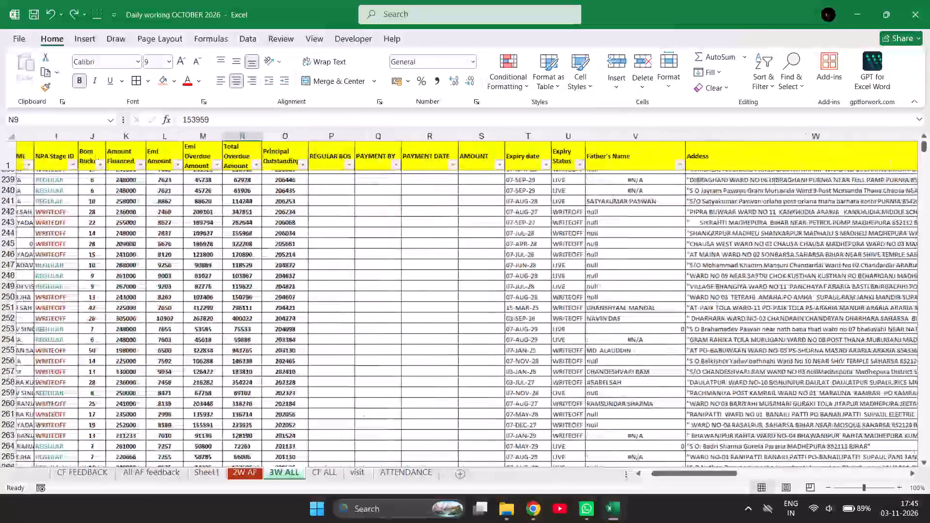
scroll(540, 251, left, 1)
scroll(540, 251, right, 4)
scroll(540, 251, up, 1)
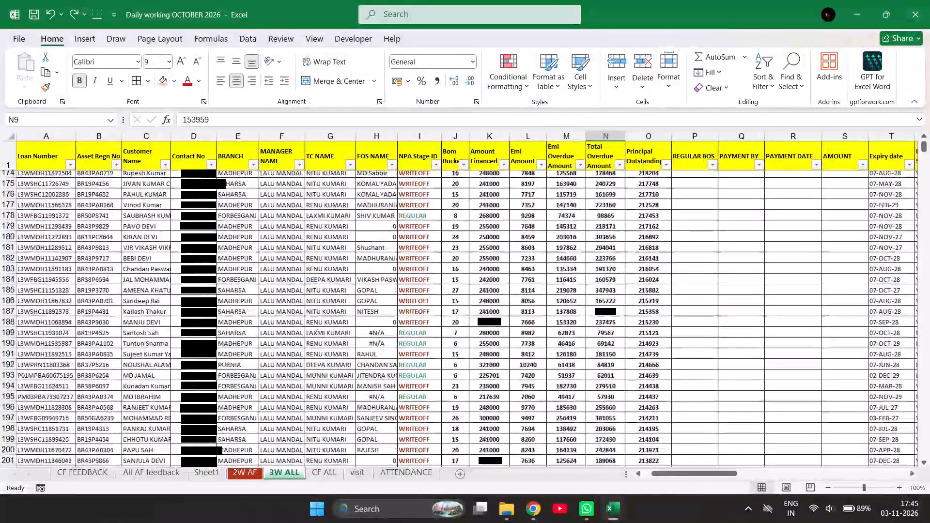
scroll(540, 251, down, 6)
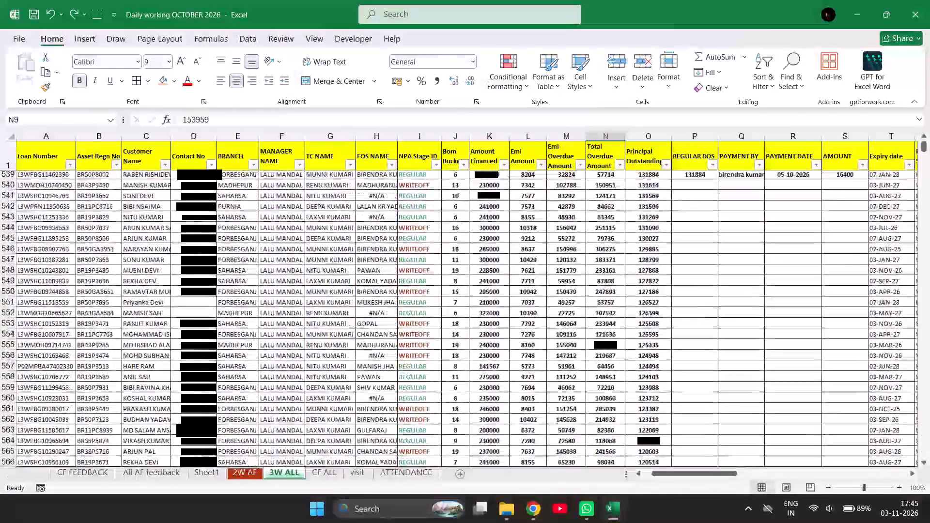
scroll(540, 251, down, 3)
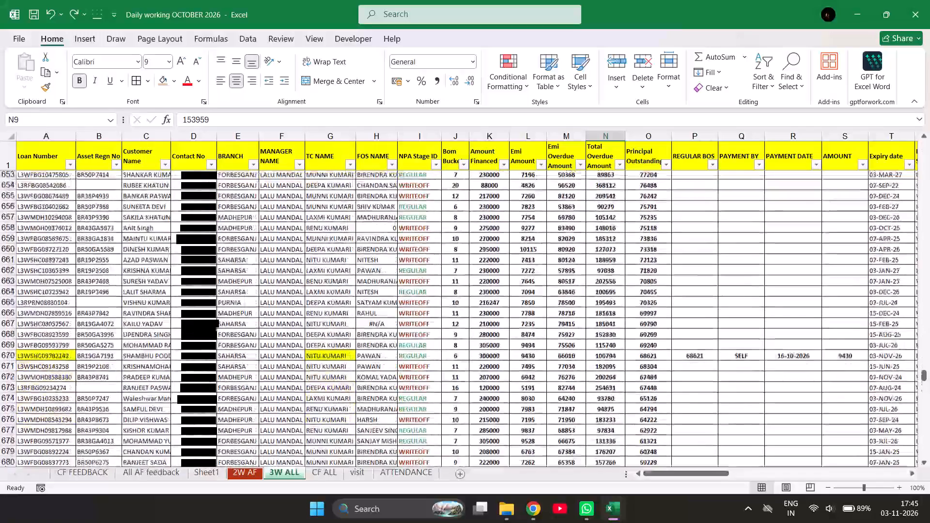
scroll(540, 251, up, 3)
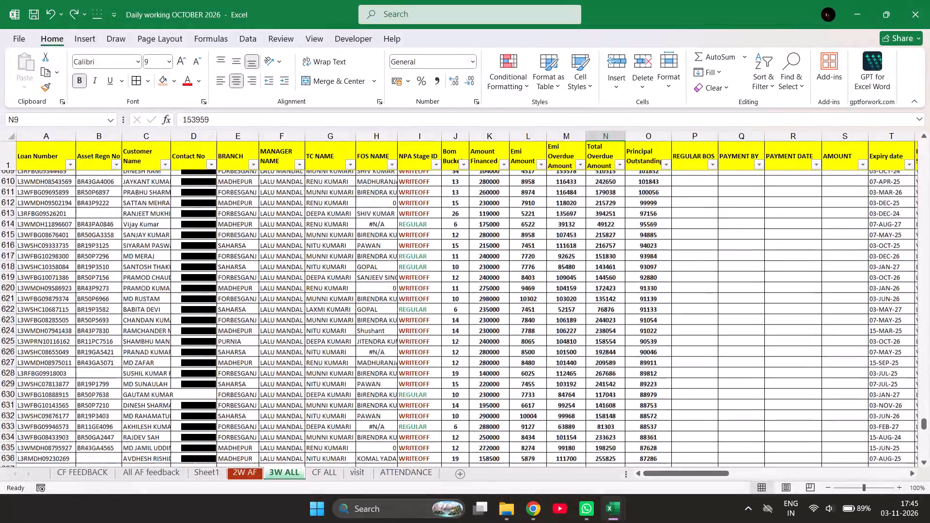
scroll(540, 251, up, 3)
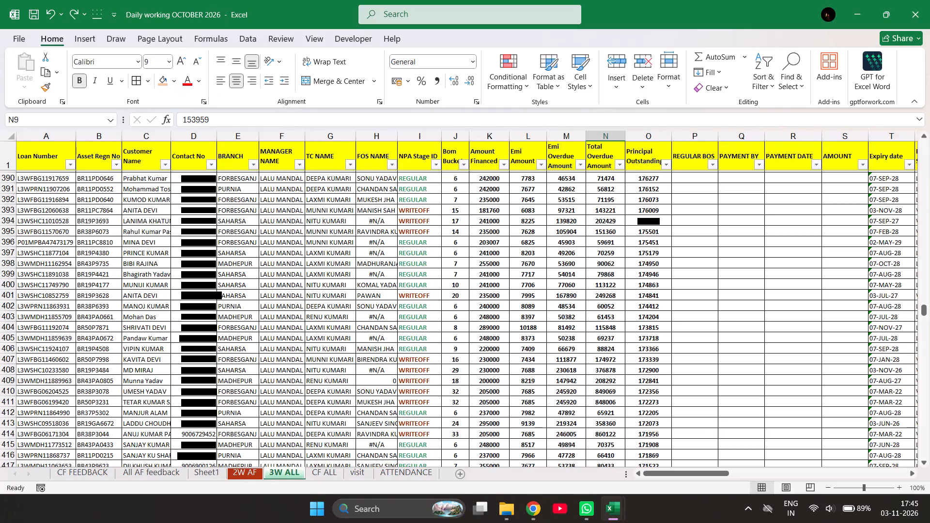
scroll(517, 316, up, 8)
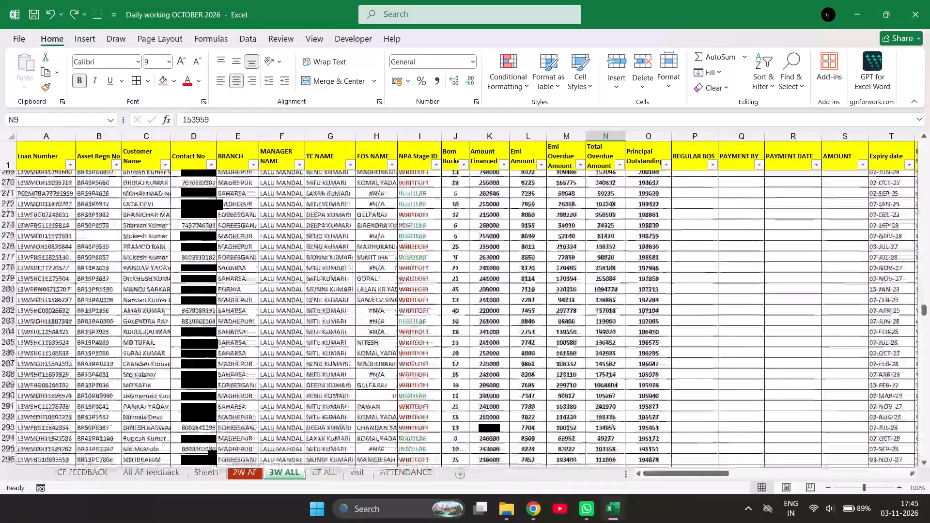
scroll(517, 316, up, 2)
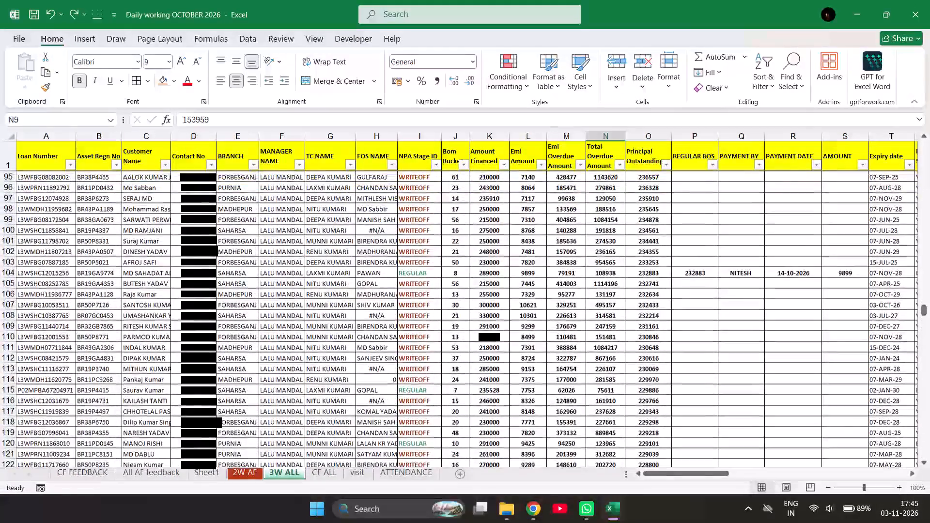
scroll(517, 316, up, 3)
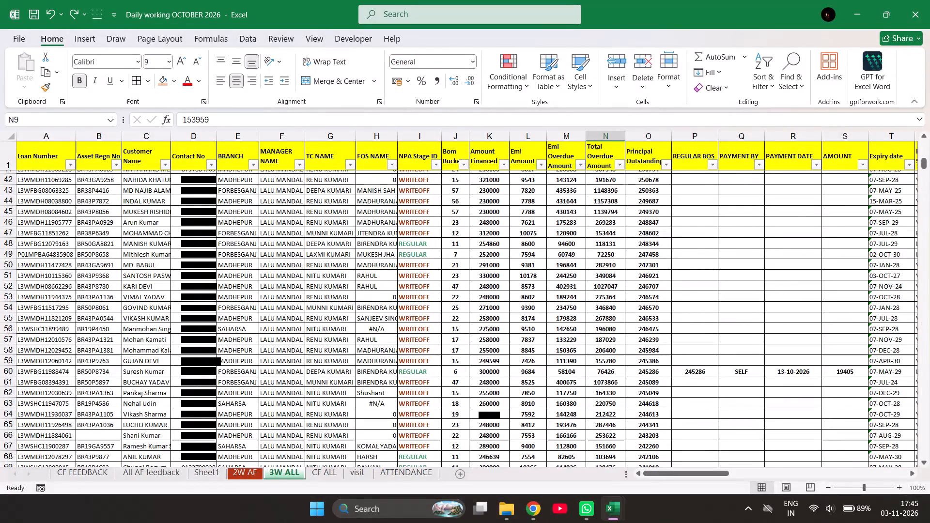
Switch to the 2W AF sheet and select its entire Principal Outstanding column, followed by the entire EXPIRY column.
click(255, 479)
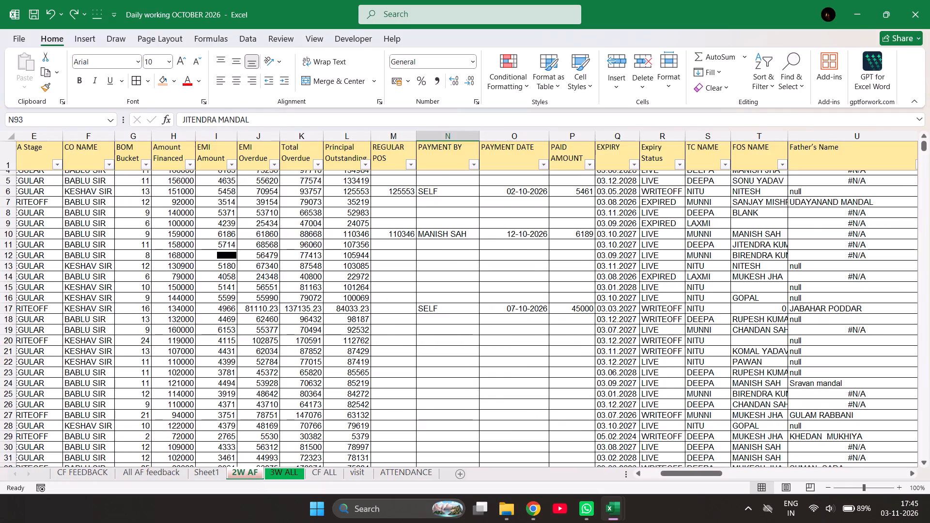
click(353, 138)
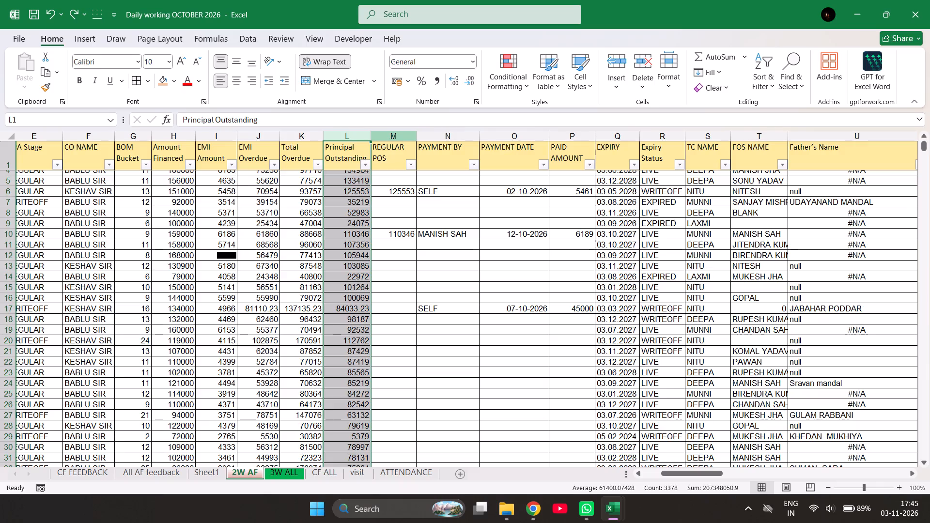
click(625, 138)
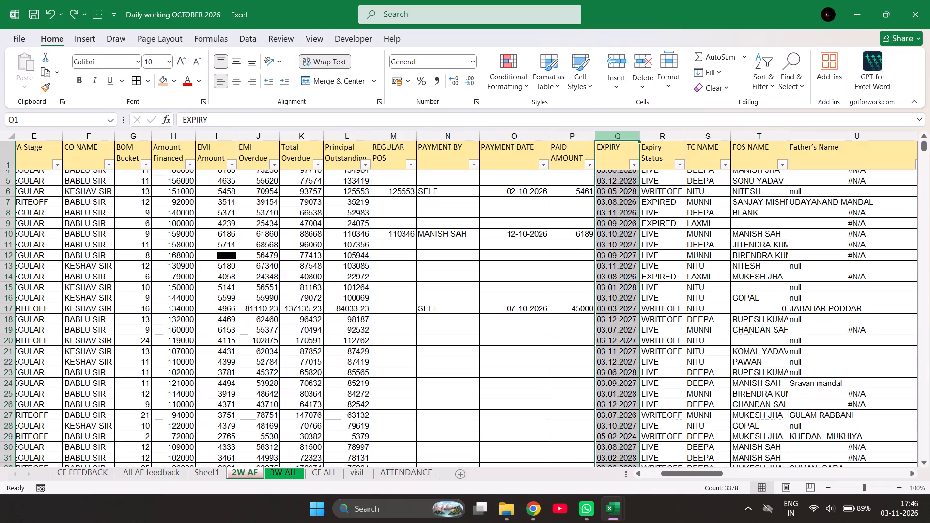
scroll(625, 138, right, 2)
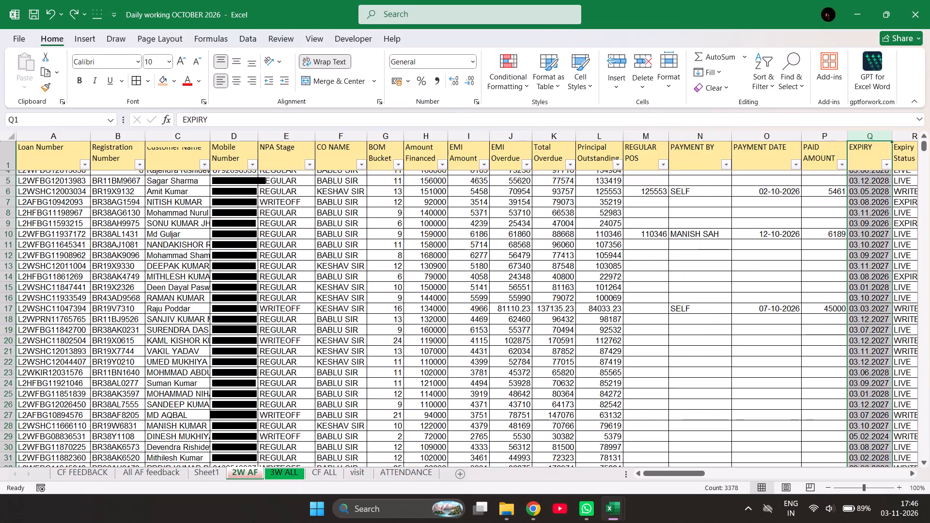
AutoSum the Principal Outstanding column on the 2W AF sheet into cell L3381, selecting from its header down through that blank cell.
click(600, 145)
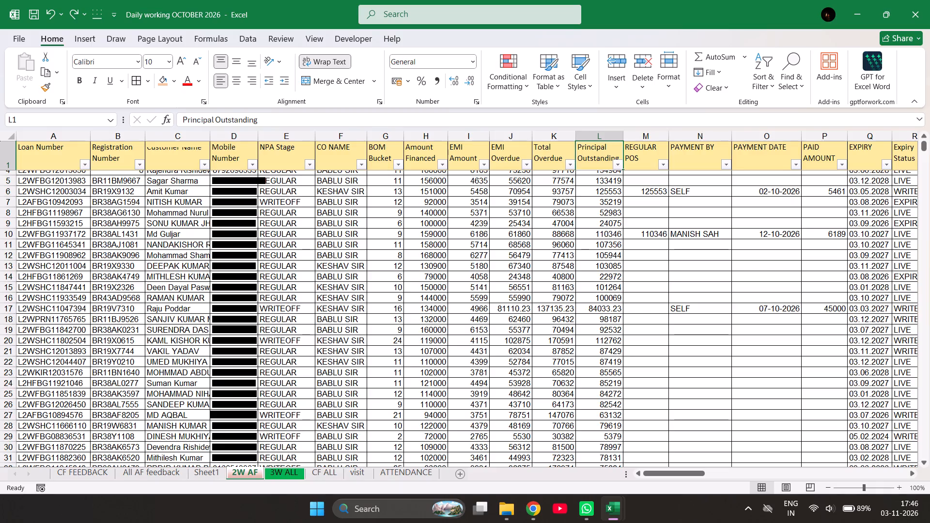
key(ctrl+shift+Down)
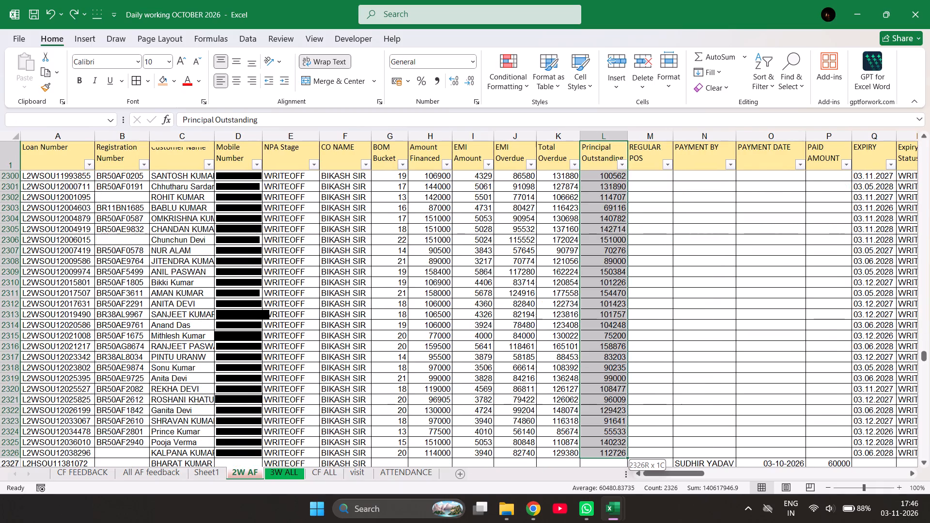
key(ctrl+shift+Down)
key(ctrl+shift+Down)
key(ctrl+shift+Down)
key(ctrl+shift+Down)
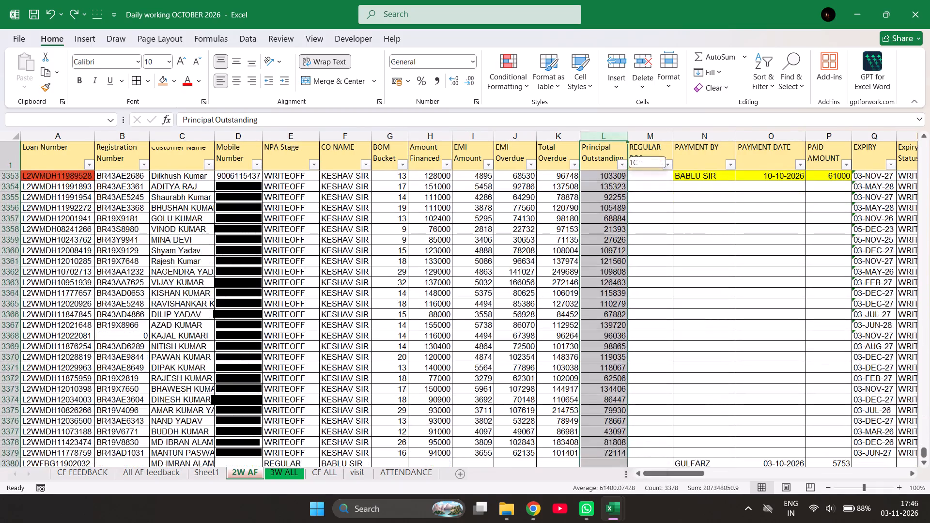
key(ctrl+shift+Down)
key(ctrl+shift+Down)
key(ctrl+shift+Down)
key(ctrl+shift+Down)
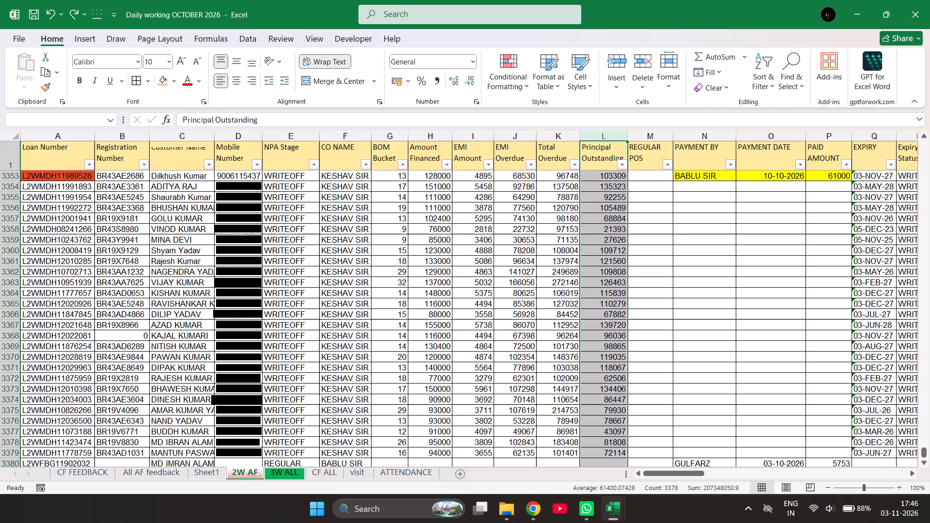
key(ctrl+shift+Down)
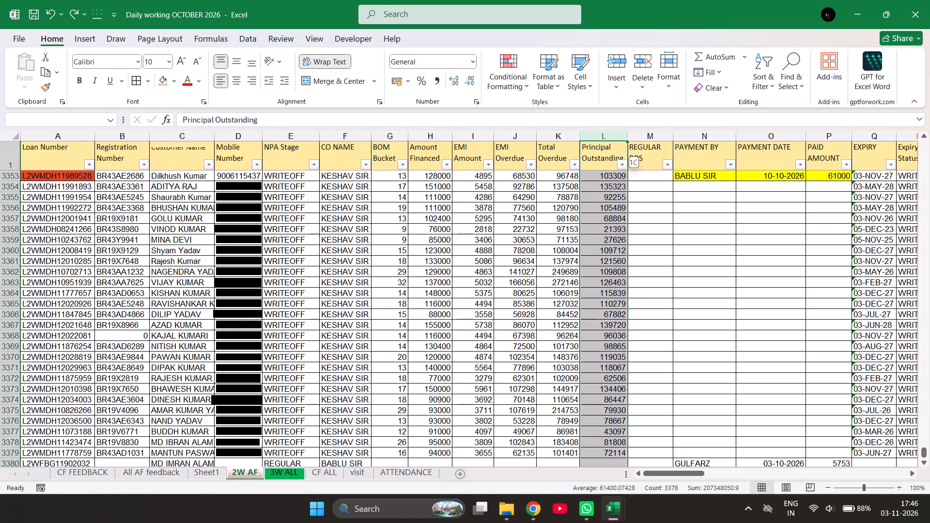
key(ctrl+shift+Down)
key(ctrl+shift+Down)
key(ctrl+shift+Down)
key(ctrl+shift+Down)
key(ctrl+shift+Down)
scroll(682, 260, down, 4)
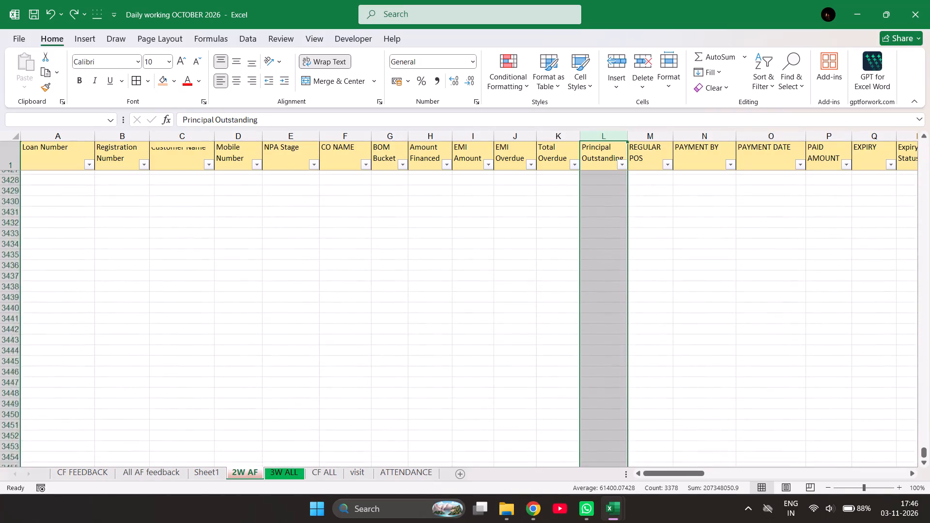
scroll(682, 260, down, 3)
scroll(682, 260, up, 8)
scroll(682, 260, down, 1)
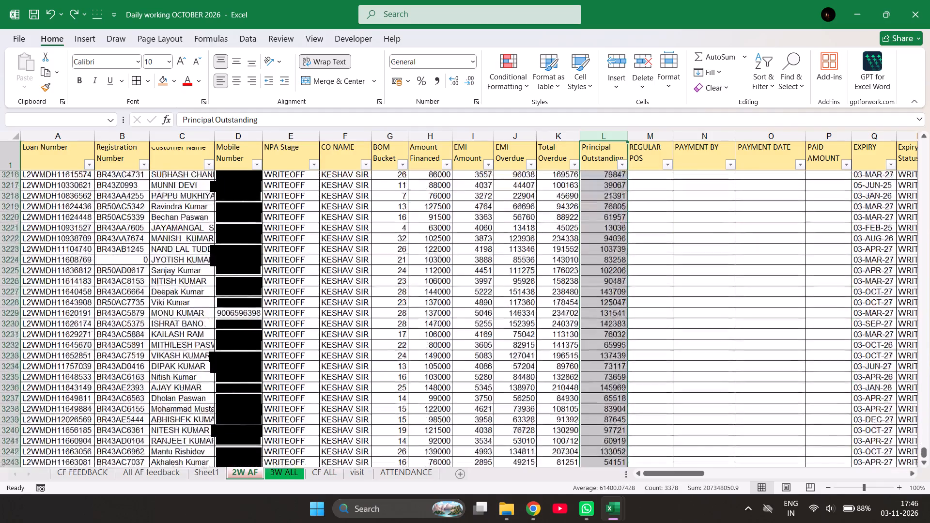
scroll(682, 260, down, 5)
scroll(682, 260, up, 3)
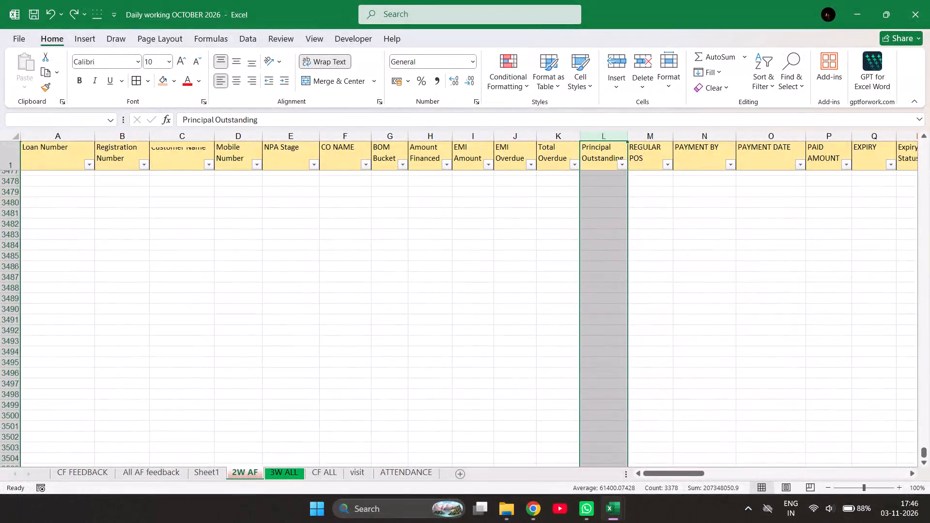
scroll(682, 260, up, 2)
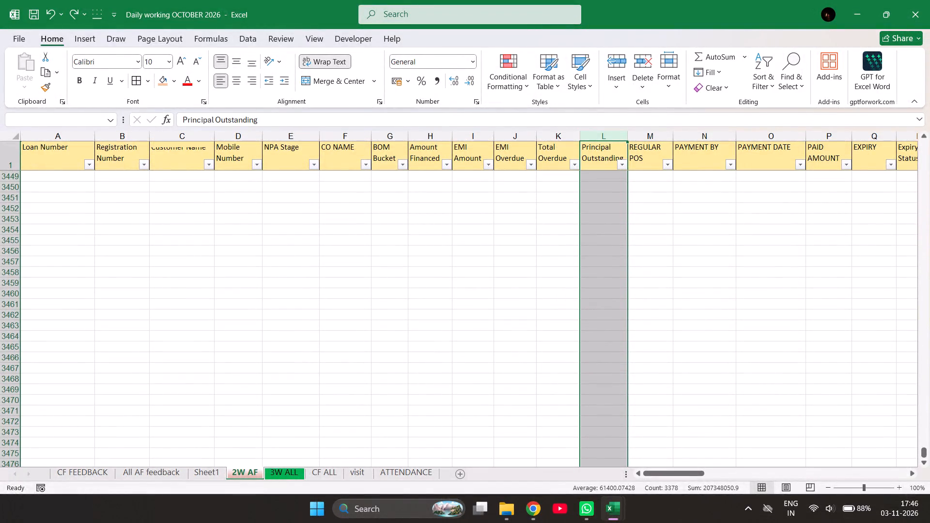
key(ctrl+shift+Up)
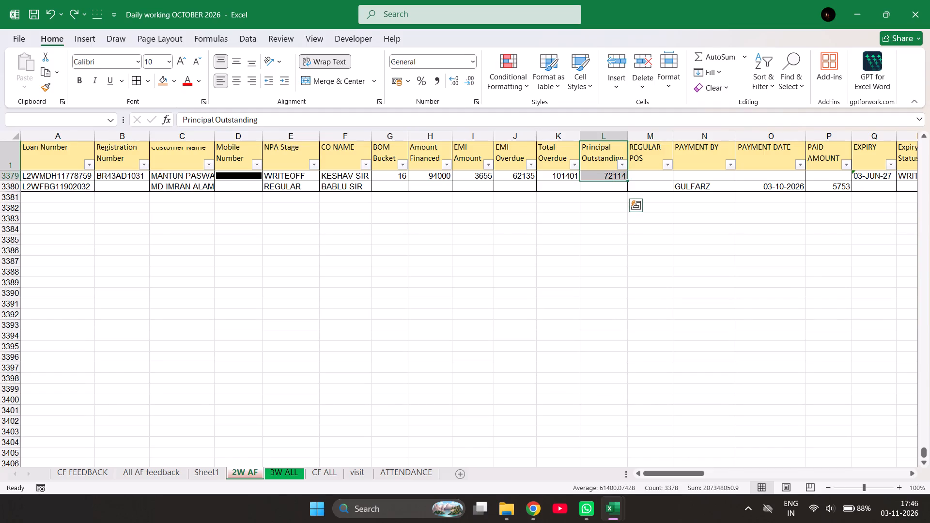
key(shift+Down)
key(shift+Down)
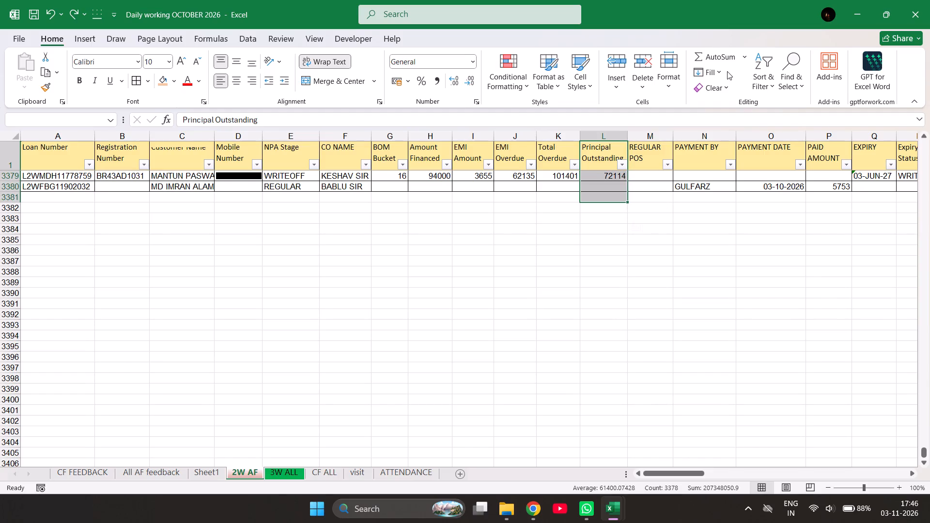
click(724, 57)
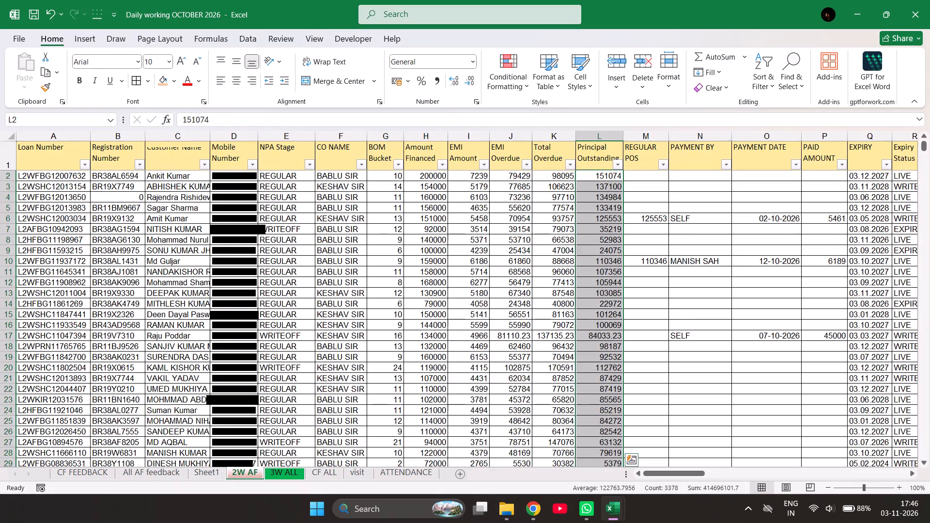
Examine the Principal Outstanding column down to the sum in cell L3381 and the last records above it.
scroll(729, 219, down, 5)
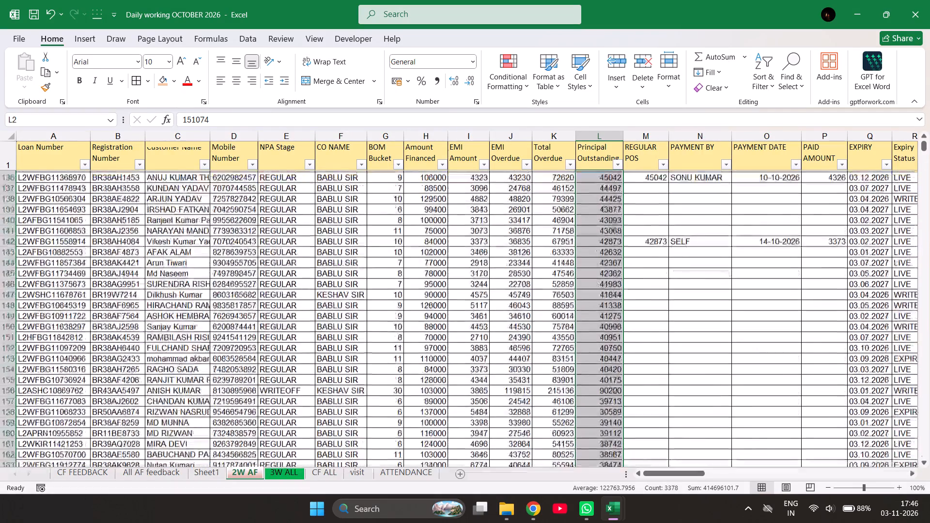
scroll(729, 219, down, 8)
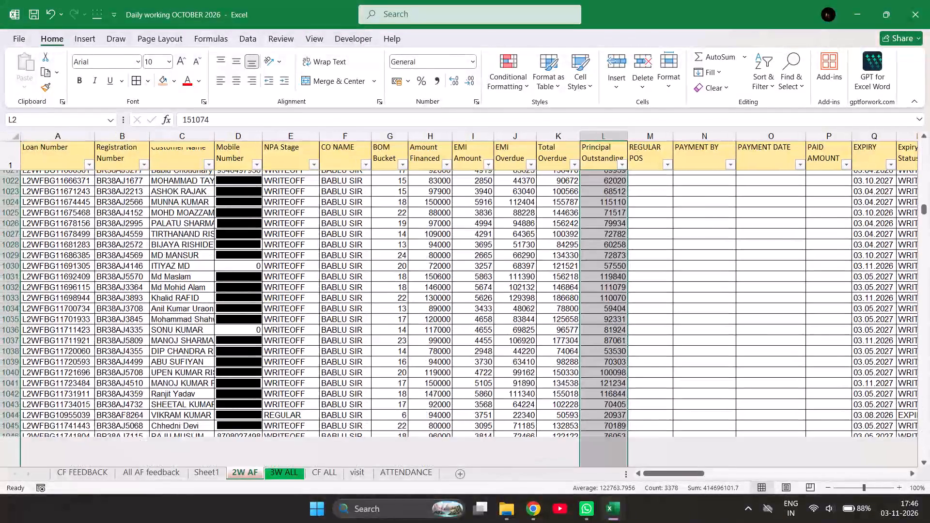
key(ctrl+Down)
key(ctrl+Down)
key(ctrl+Down)
key(ctrl+Down)
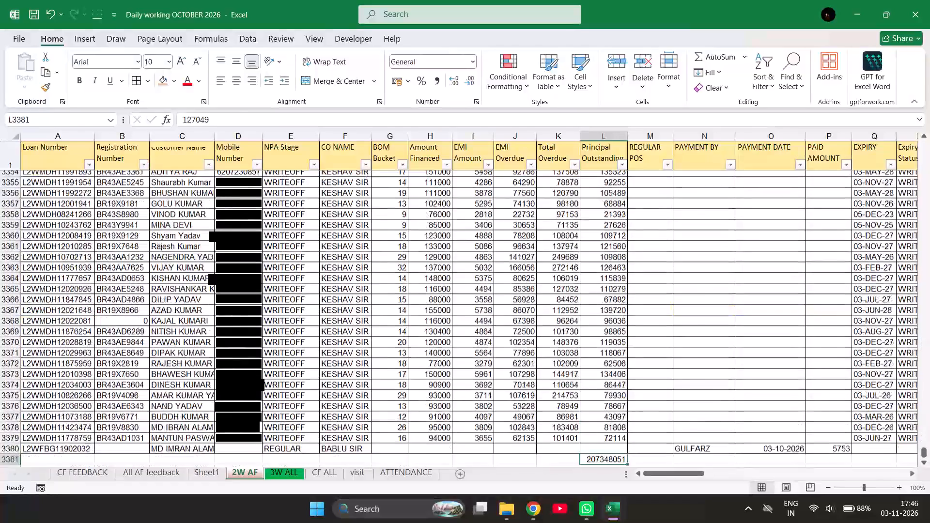
key(ctrl+Down)
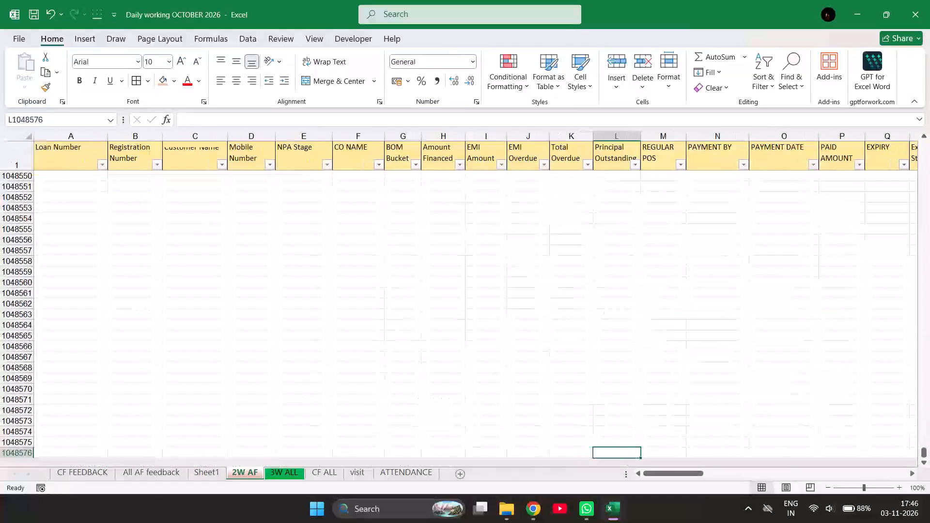
key(ctrl+Up)
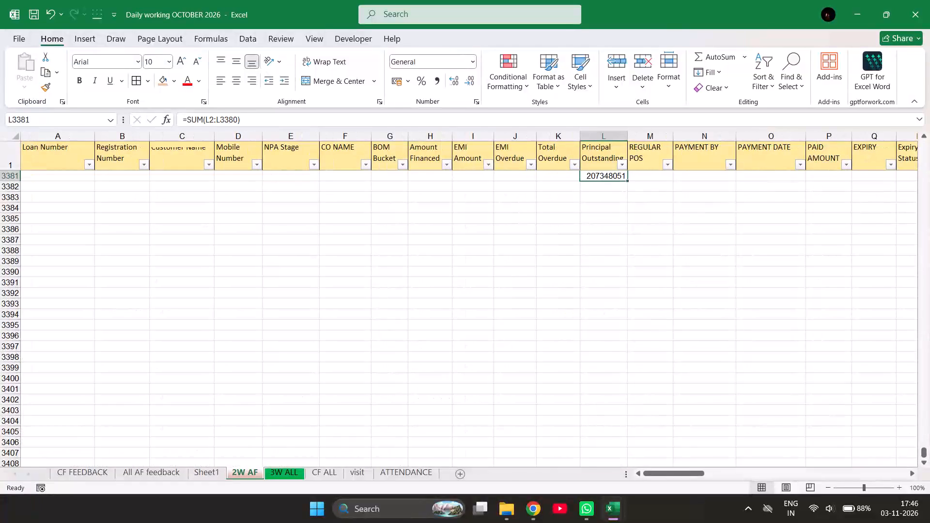
scroll(774, 287, up, 3)
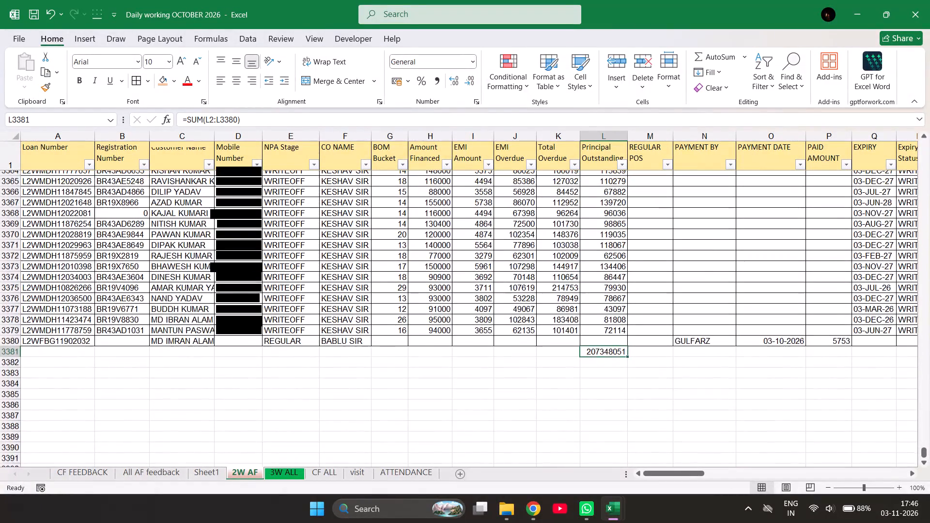
scroll(774, 287, up, 1)
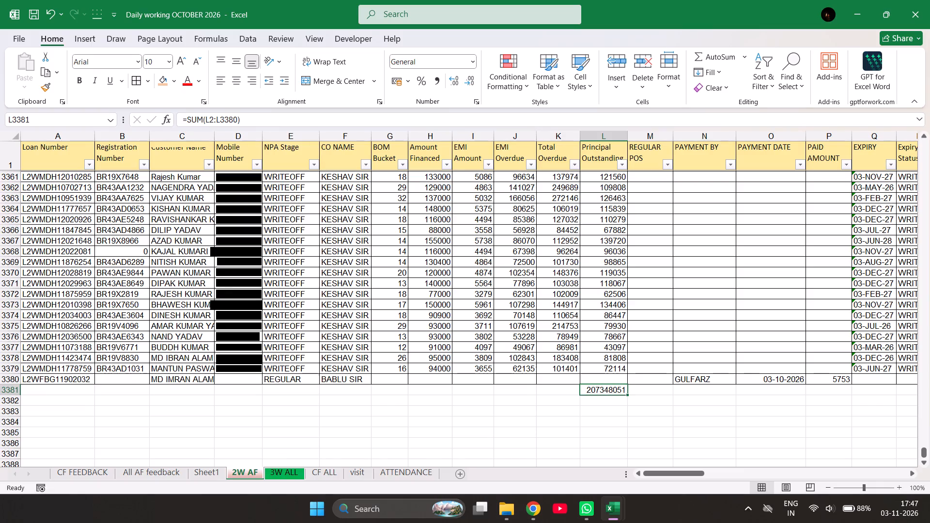
Clear the Principal Outstanding sum from cell L3381 on the 2W AF sheet.
click(613, 387)
key(BackSpace)
click(682, 408)
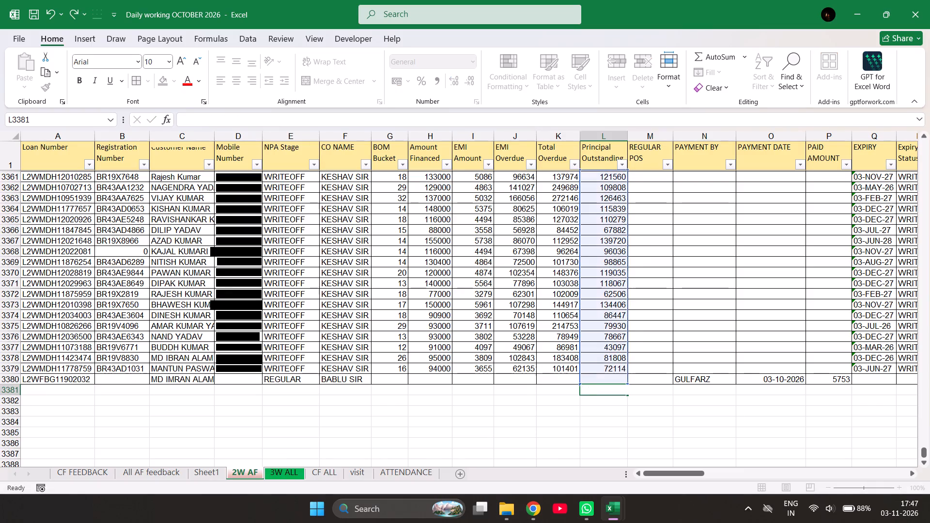
Look through the PAYMENT BY entries from the bottom of the 2W AF sheet up to its header and first loan records.
scroll(682, 408, up, 10)
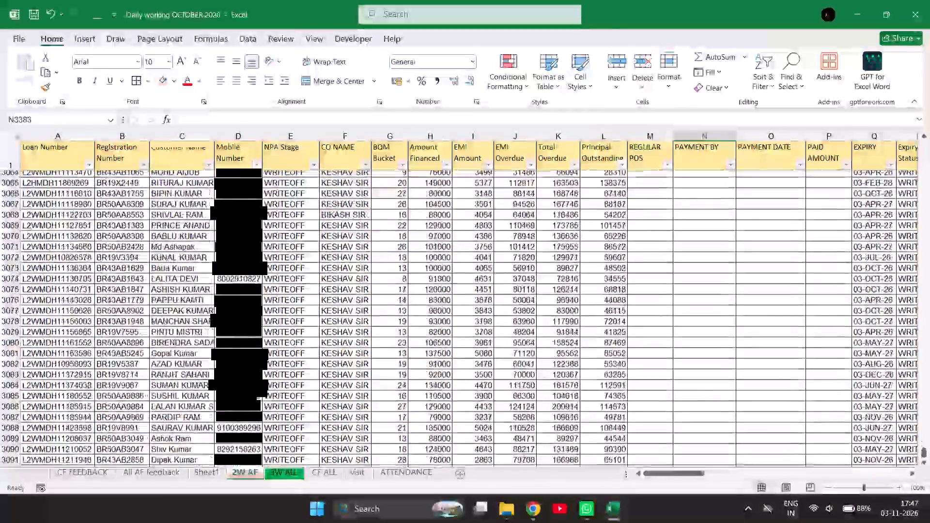
key(ctrl+Up)
key(ctrl+Up)
key(ctrl+Up)
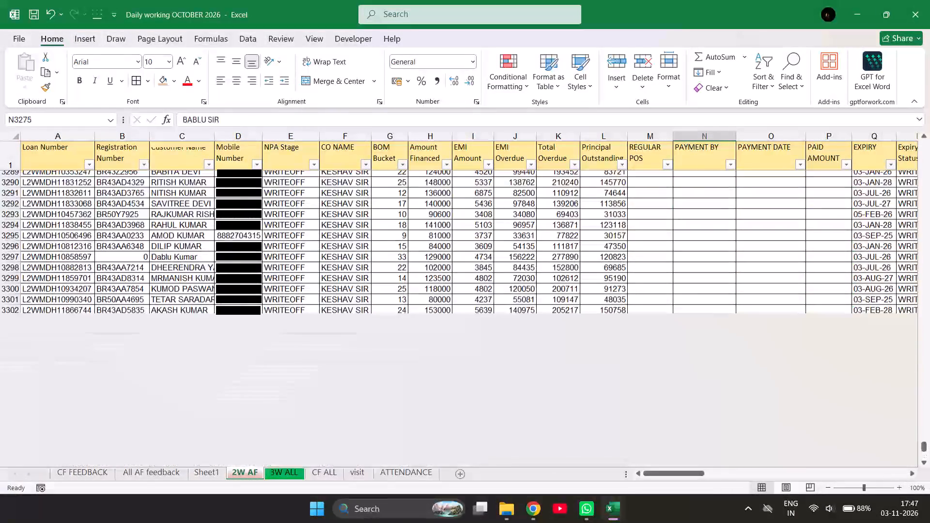
key(ctrl+Up)
key(ctrl+Up)
key(ctrl+Up)
key(ctrl+Up)
key(ctrl+Up)
key(ctrl+Up)
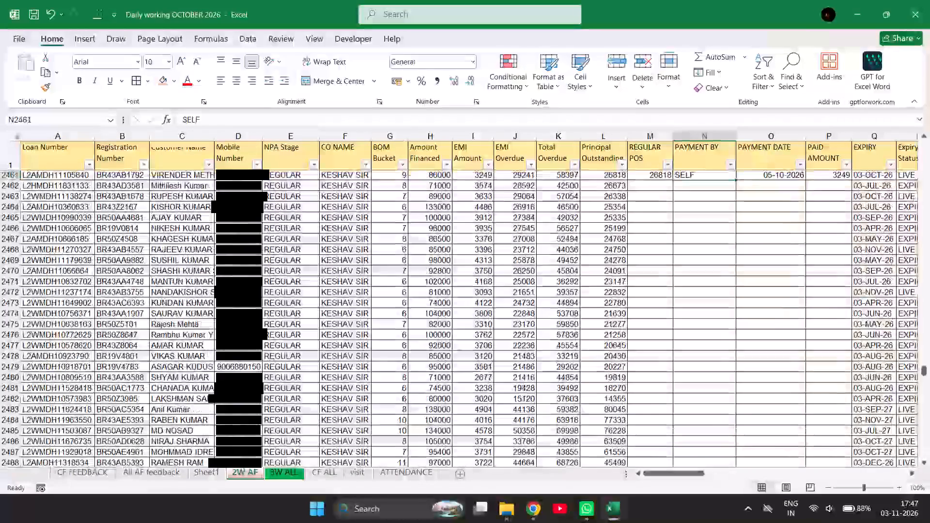
key(ctrl+Up)
key(ctrl+Up)
key(ctrl+Up)
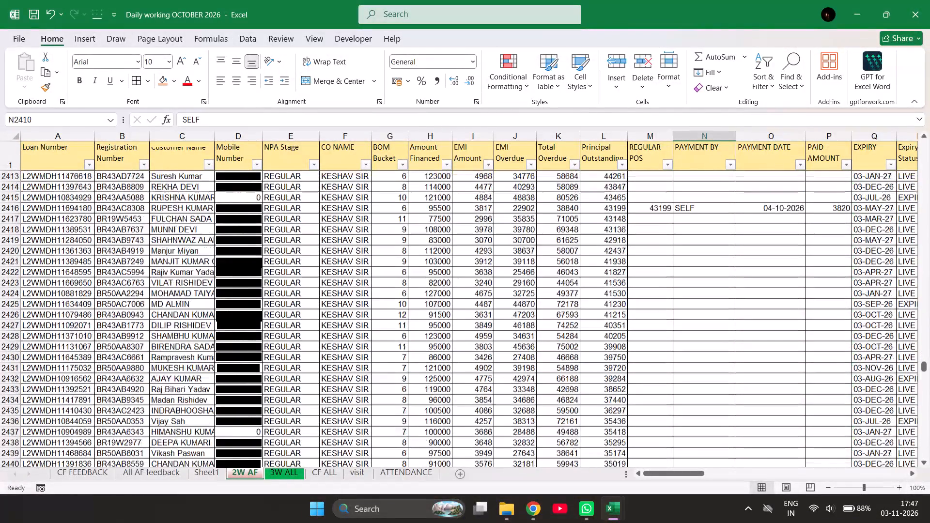
key(ctrl+Up)
key(ctrl+Up)
key(ctrl+Up)
key(ctrl+Up)
key(ctrl+Up)
key(ctrl+Up)
key(ctrl+Up)
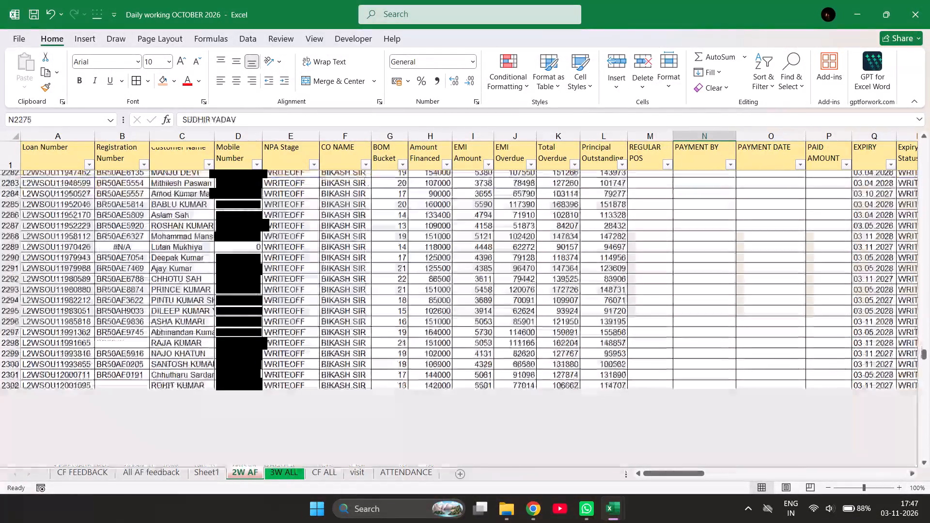
key(ctrl+Up)
key(ctrl+Up)
key(ctrl+Up)
key(ctrl+Up)
key(ctrl+Up)
key(ctrl+Up)
key(ctrl+Up)
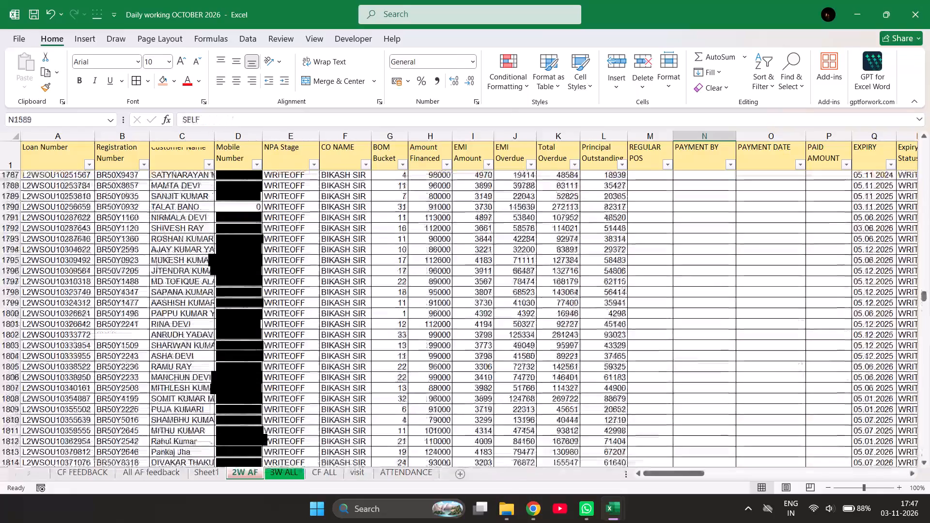
key(ctrl+Up)
key(ctrl+Up)
key(ctrl+Up)
key(ctrl+Up)
key(ctrl+Up)
key(ctrl+Up)
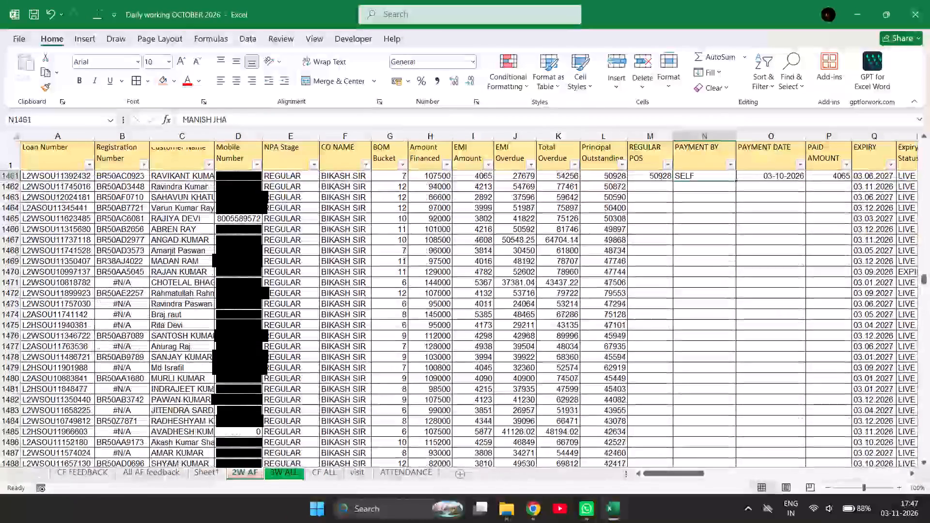
key(ctrl+Up)
key(ctrl+Up)
key(ctrl+Up)
key(ctrl+Up)
key(ctrl+Up)
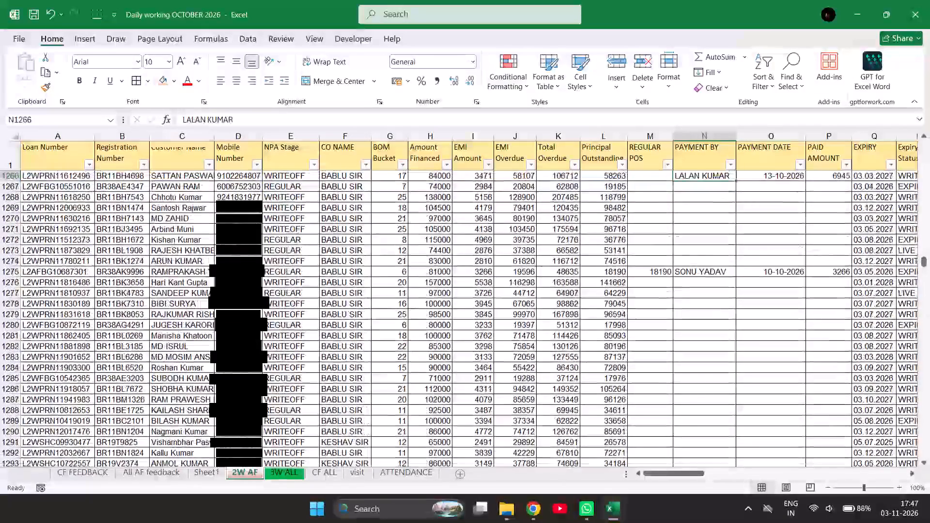
key(ctrl+Up)
key(ctrl+Up)
key(ctrl+Up)
key(ctrl+Up)
key(ctrl+Up)
key(ctrl+Up)
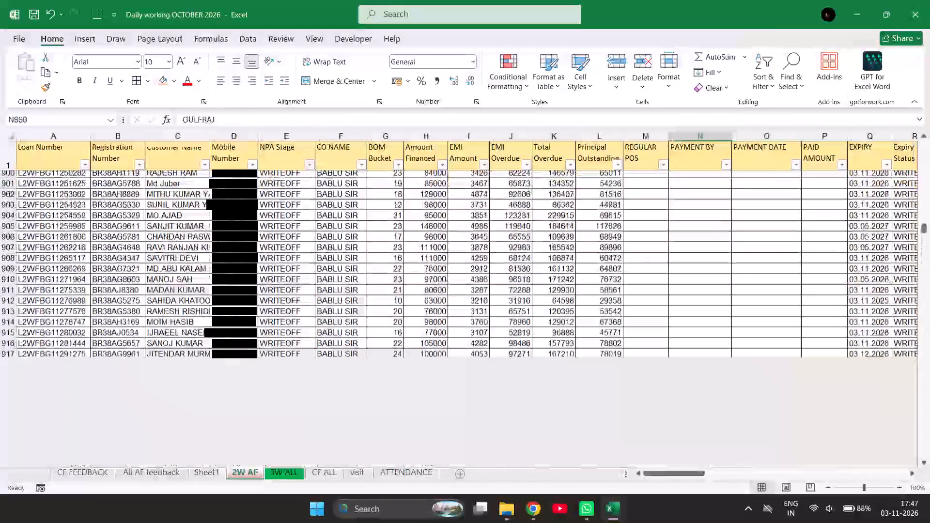
key(ctrl+Up)
key(ctrl+Up)
key(ctrl+Up)
key(ctrl+Up)
key(ctrl+Up)
key(ctrl+Up)
key(ctrl+Up)
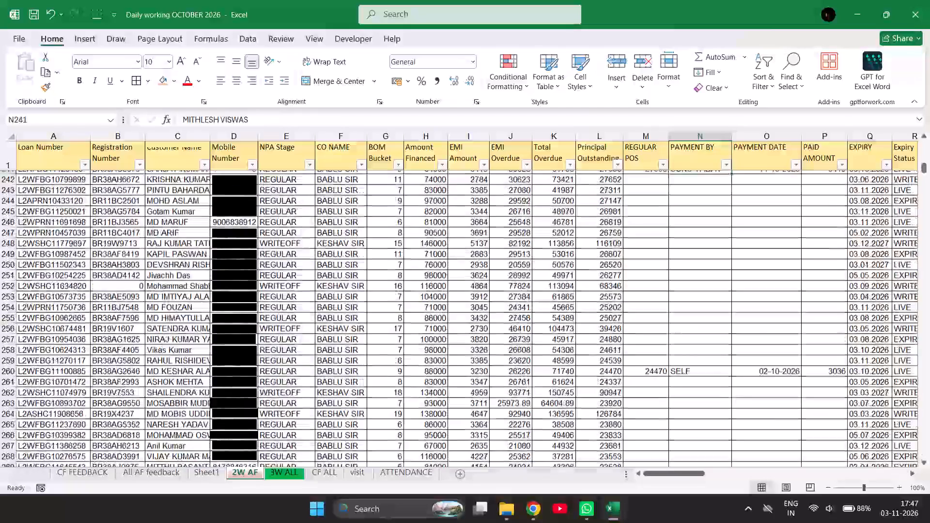
key(ctrl+Up)
key(ctrl+Up)
key(ctrl+Up)
key(ctrl+Up)
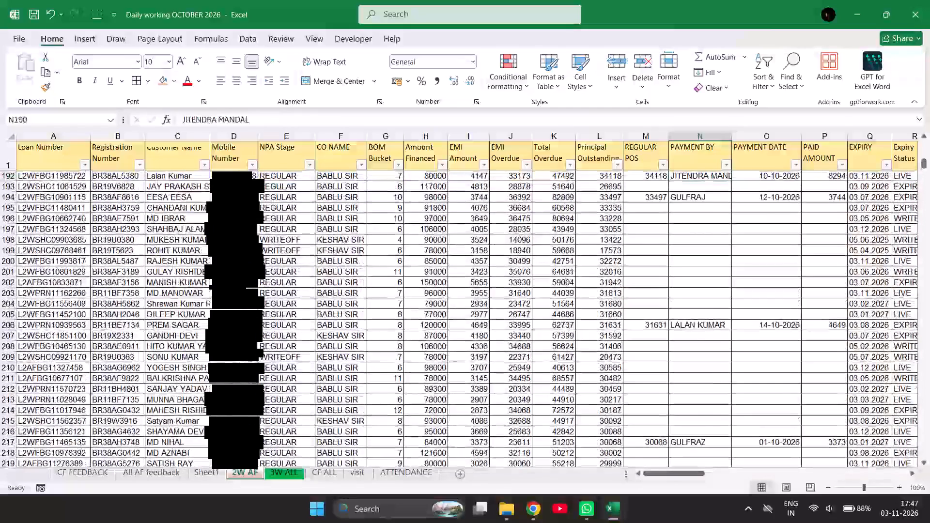
key(ctrl+Up)
key(ctrl+Up)
key(ctrl+Up)
key(ctrl+Up)
key(ctrl+Up)
key(ctrl+Up)
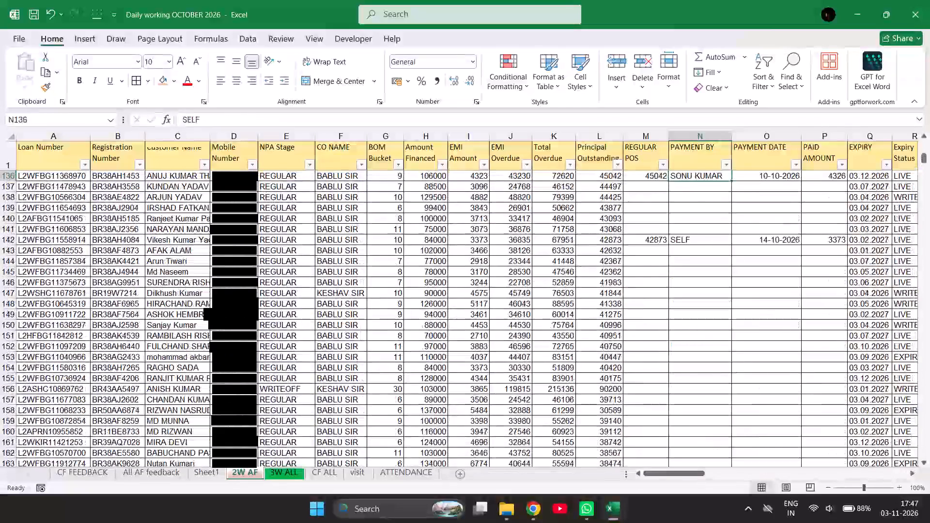
key(ctrl+Up)
key(ctrl+Up)
key(ctrl+Up)
key(ctrl+Up)
key(ctrl+Up)
key(ctrl+Up)
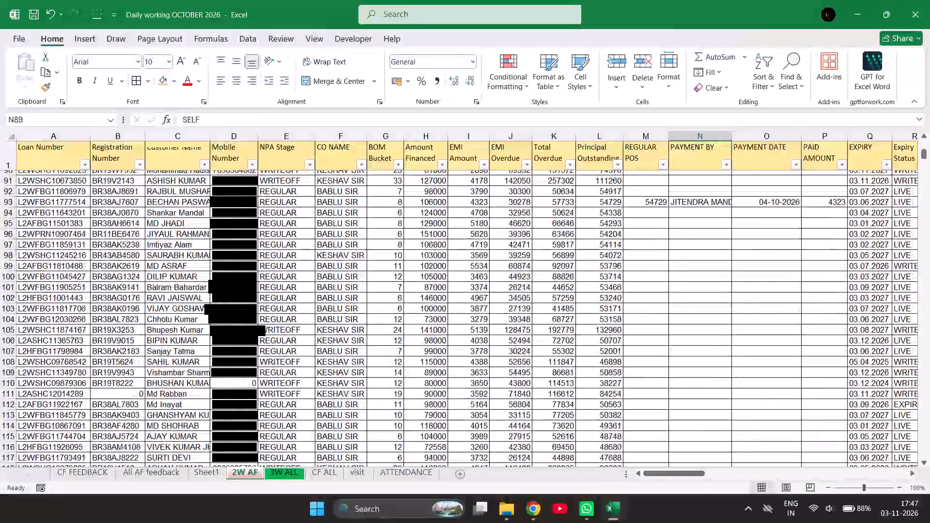
key(ctrl+Up)
key(ctrl+Up)
key(ctrl+Up)
key(ctrl+Up)
key(ctrl+Up)
key(ctrl+Up)
key(ctrl+Up)
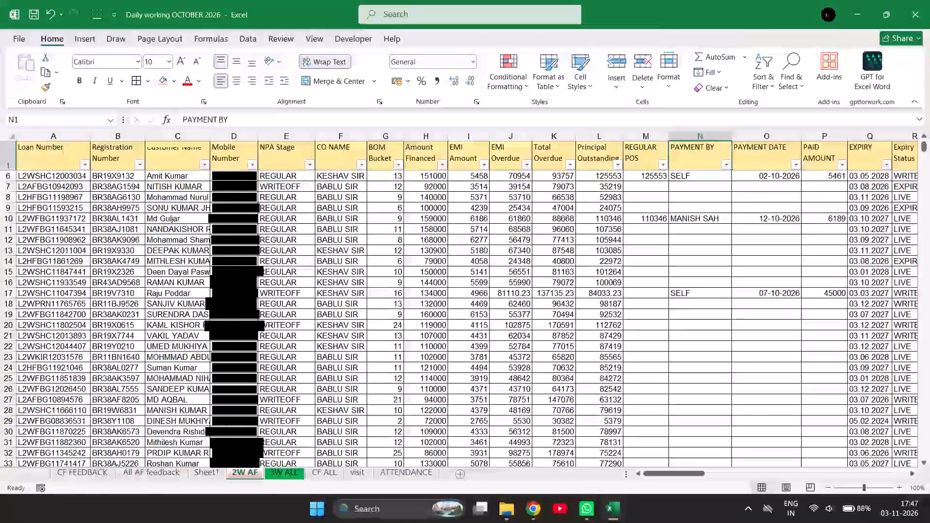
key(ctrl+Up)
key(ctrl+Up)
key(ctrl+Up)
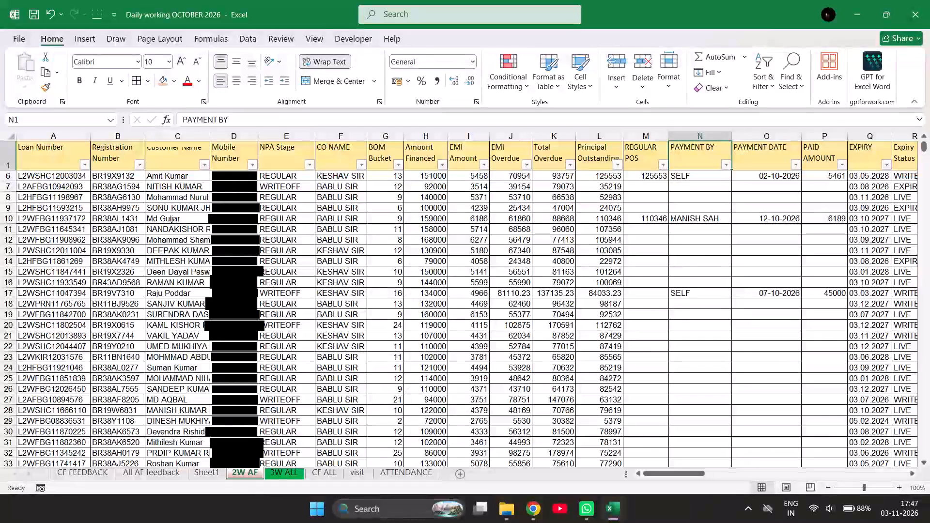
scroll(679, 358, up, 3)
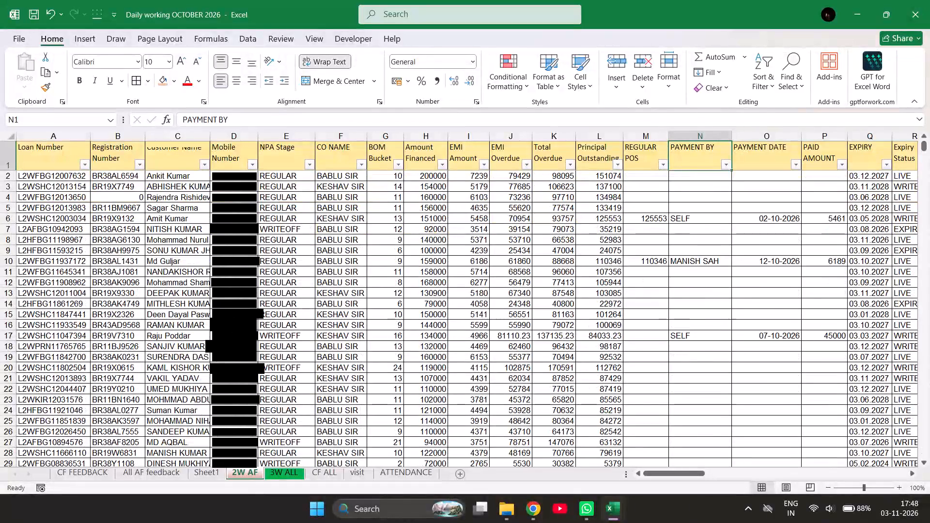
Select the entire EMI Amount column, and go from its first value to the end of the unbroken entries at I2326.
click(477, 173)
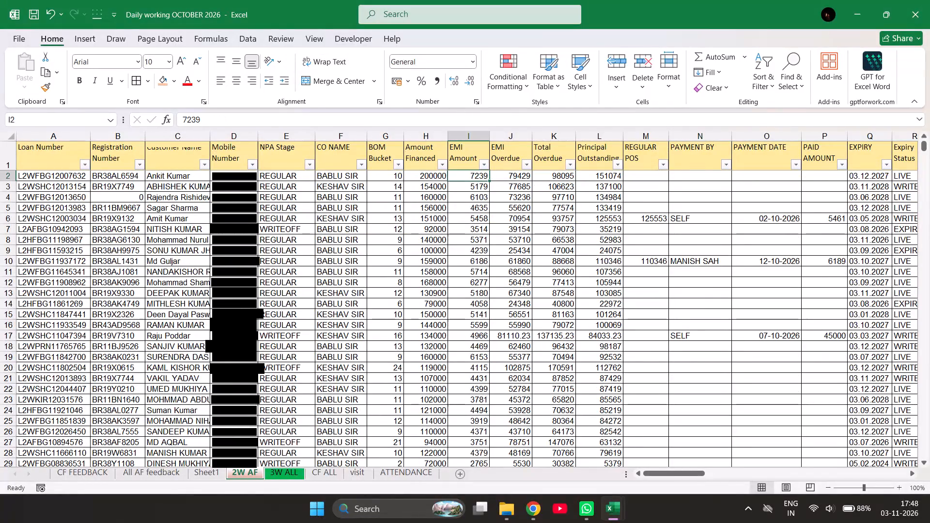
click(468, 138)
click(485, 195)
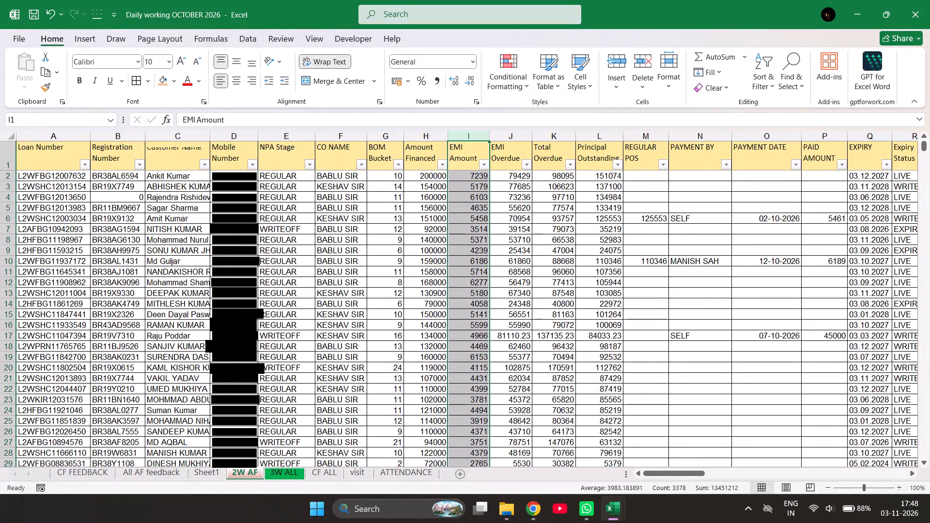
click(470, 176)
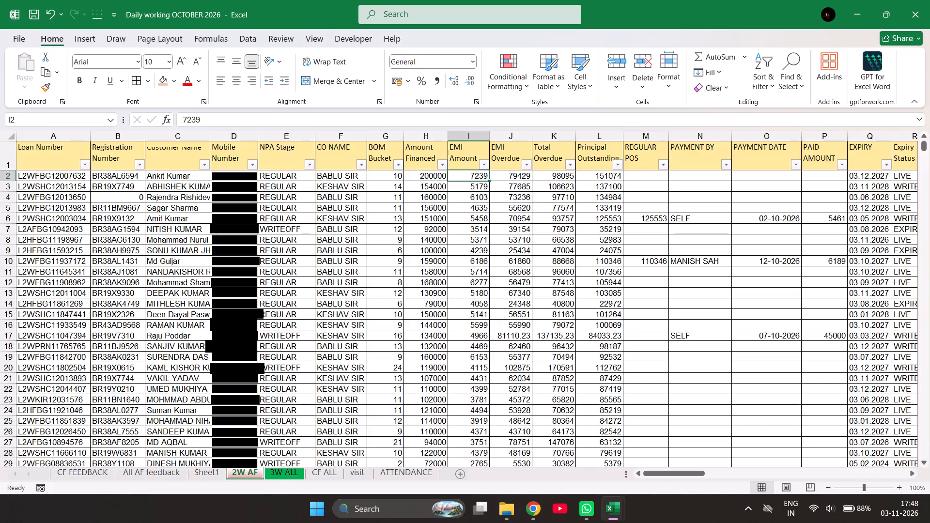
key(ctrl+shift+Up)
key(ctrl+shift+Down)
key(ctrl+Down)
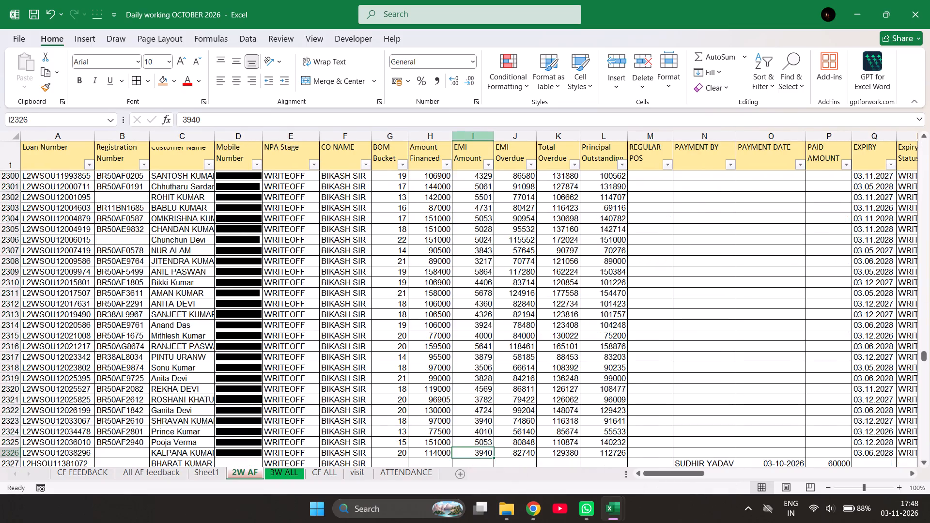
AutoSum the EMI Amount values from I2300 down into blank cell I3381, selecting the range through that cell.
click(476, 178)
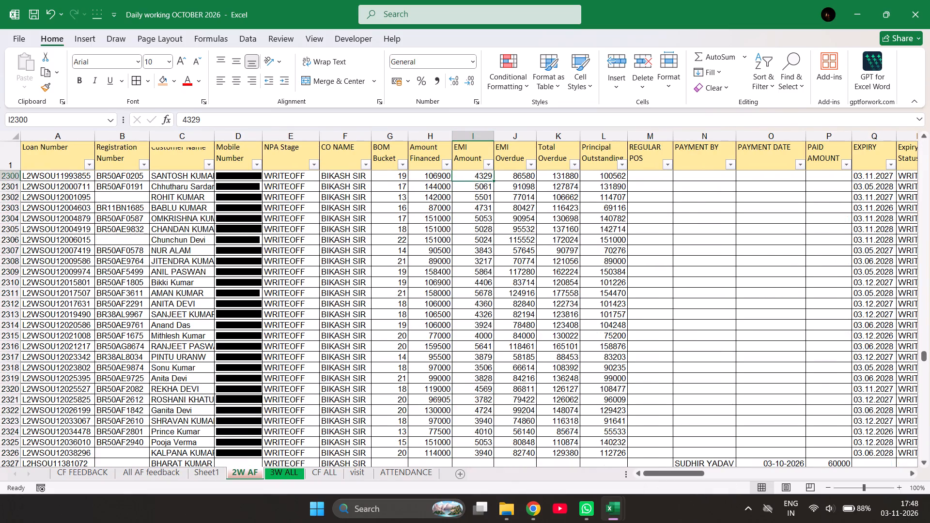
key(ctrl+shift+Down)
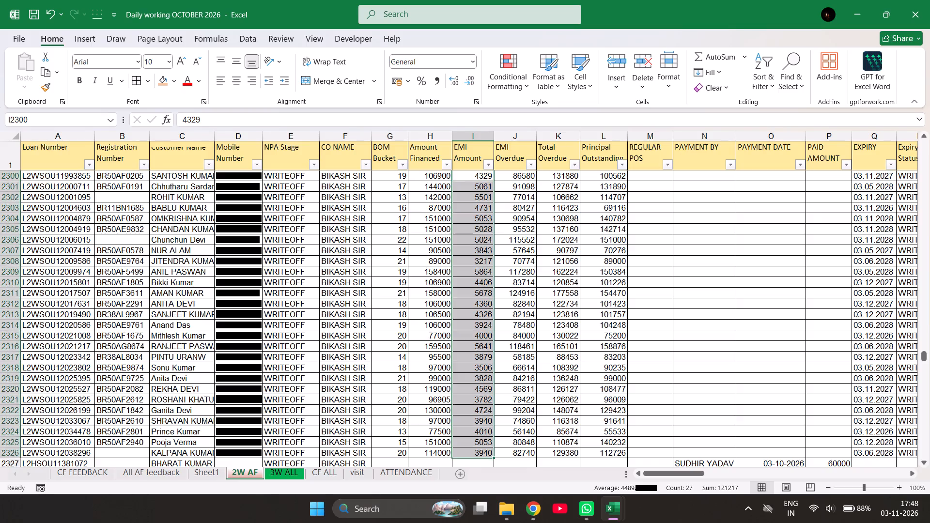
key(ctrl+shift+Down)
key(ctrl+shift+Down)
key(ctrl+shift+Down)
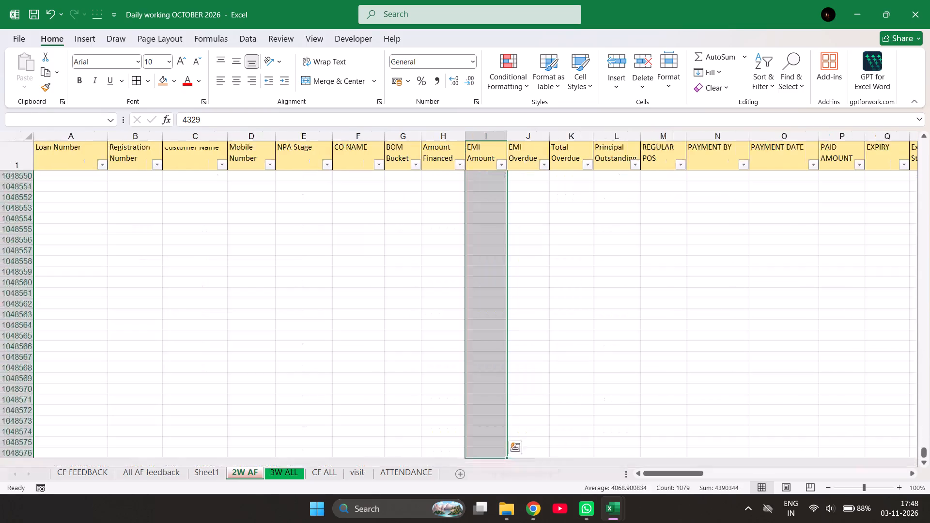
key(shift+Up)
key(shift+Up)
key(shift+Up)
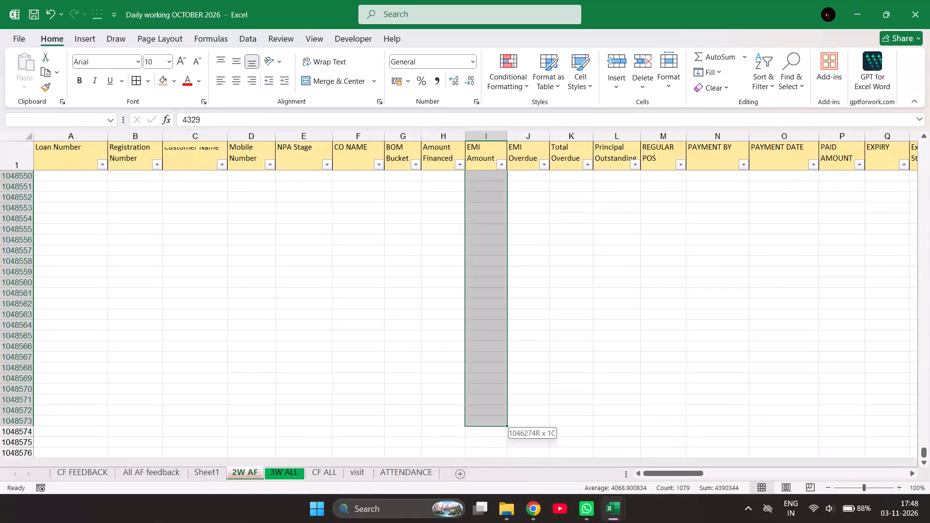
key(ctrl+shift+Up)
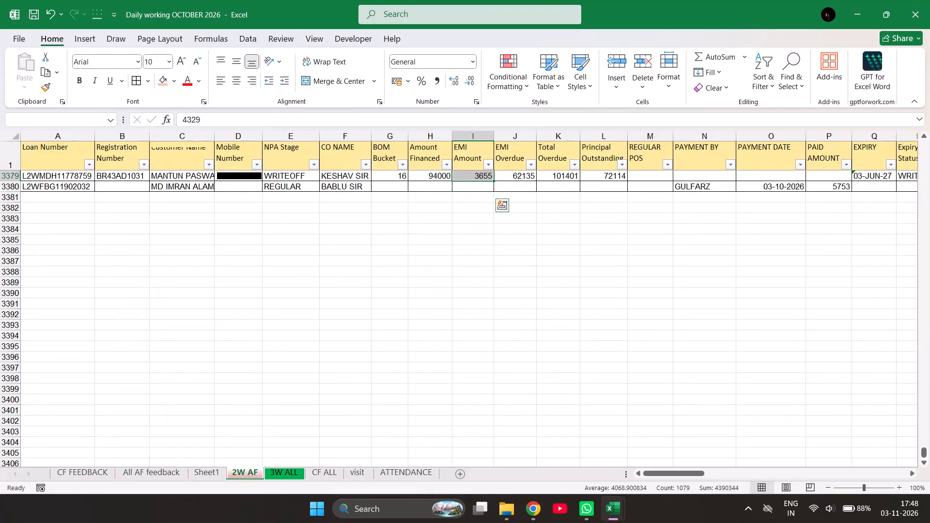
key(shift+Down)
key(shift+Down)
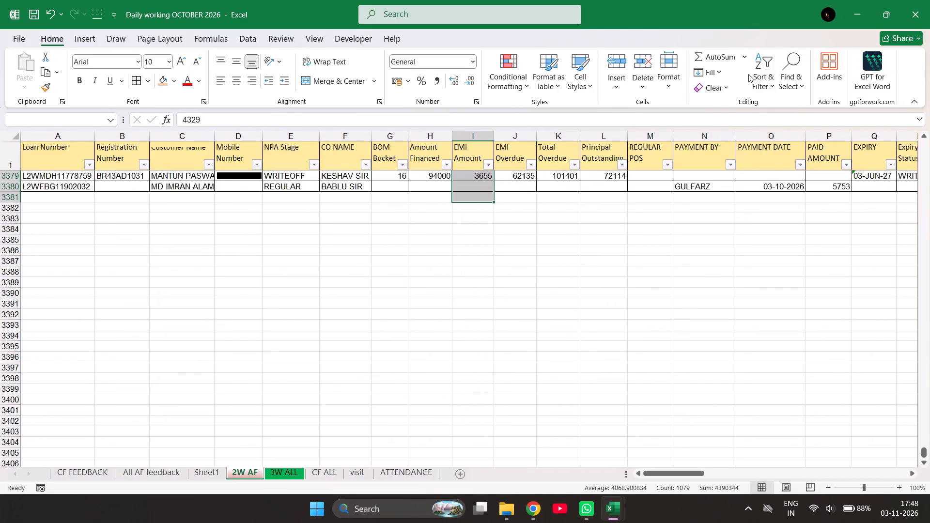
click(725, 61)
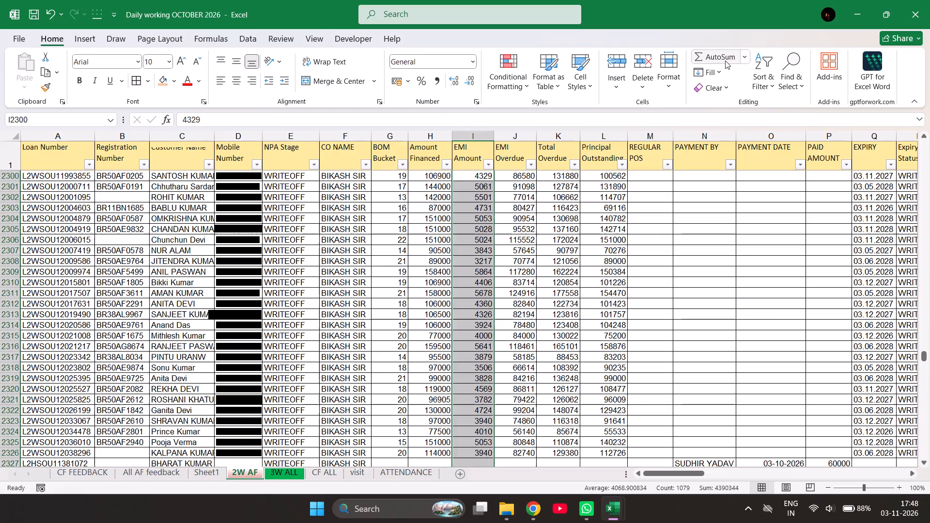
Examine the EMI Amount column down to the sum in cell I3381 and the last records above it.
scroll(642, 255, down, 10)
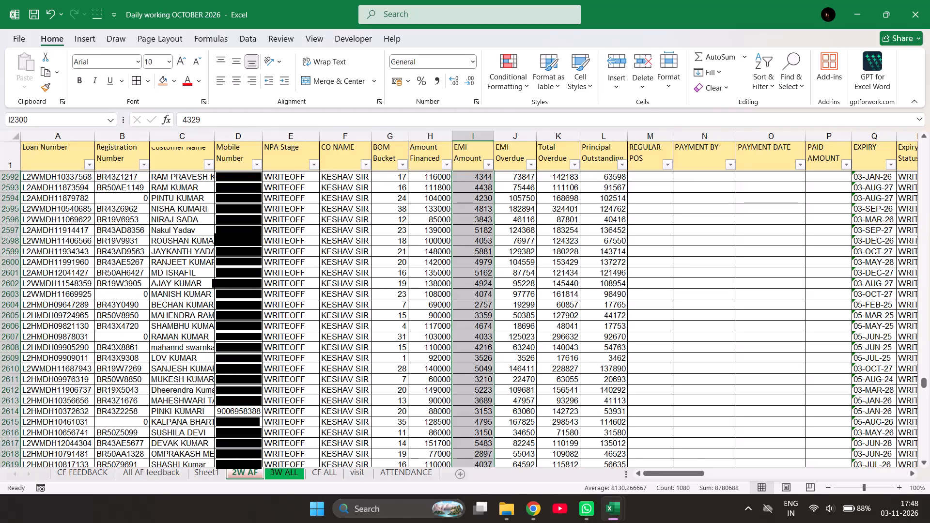
key(ctrl+Down)
key(ctrl+Down)
key(ctrl+Down)
key(ctrl+Down)
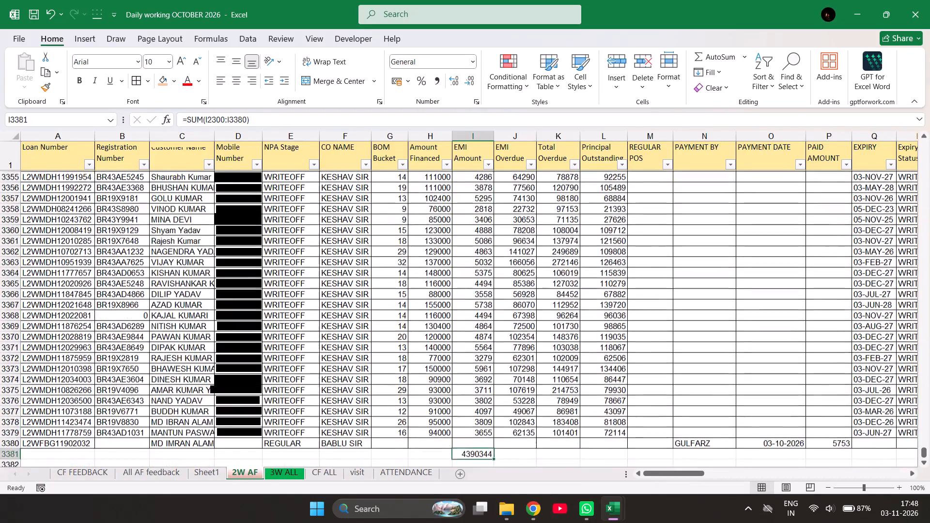
key(ctrl+Down)
key(ctrl+Up)
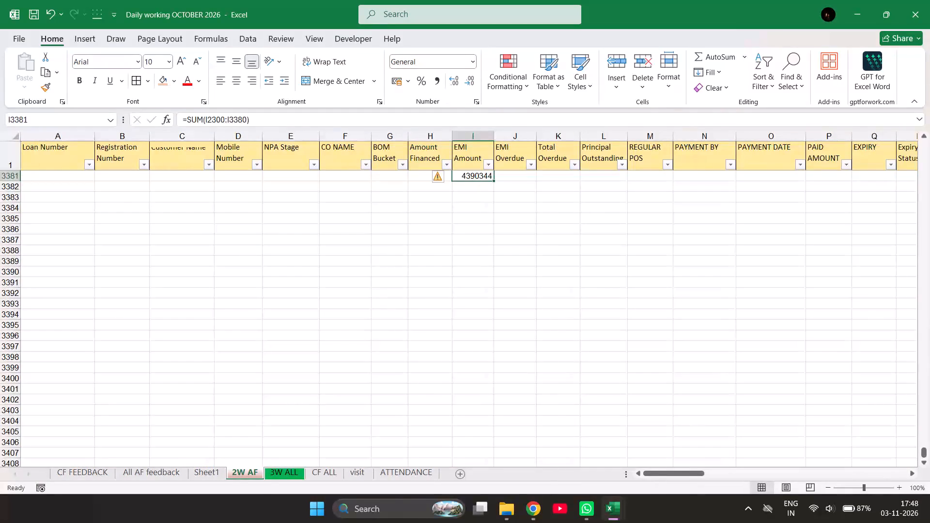
scroll(642, 255, up, 3)
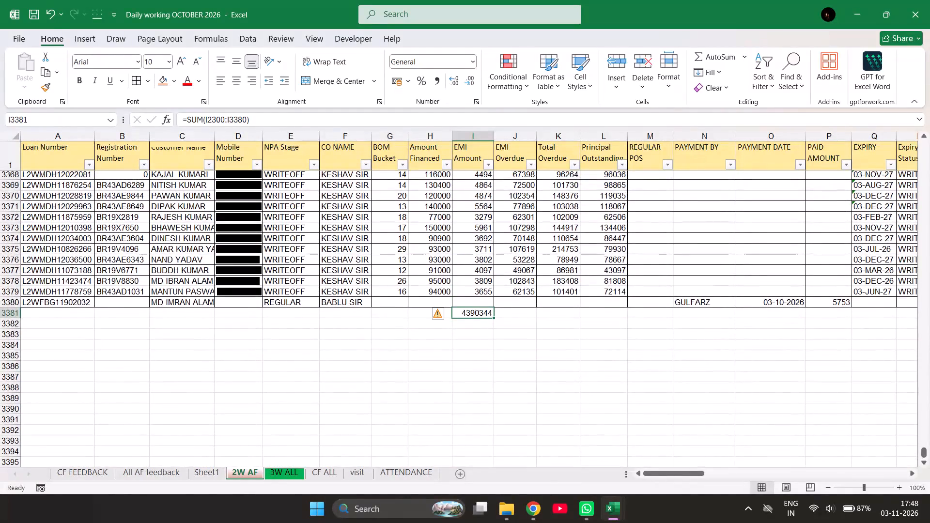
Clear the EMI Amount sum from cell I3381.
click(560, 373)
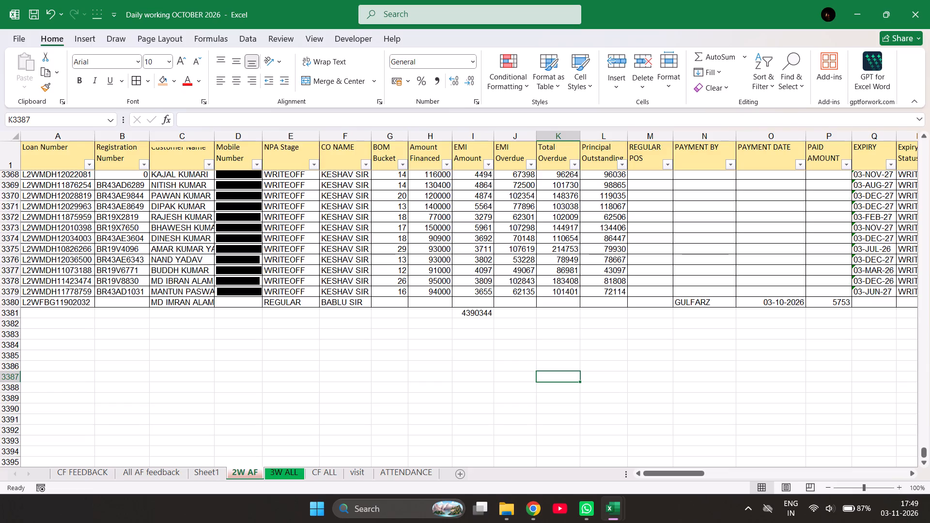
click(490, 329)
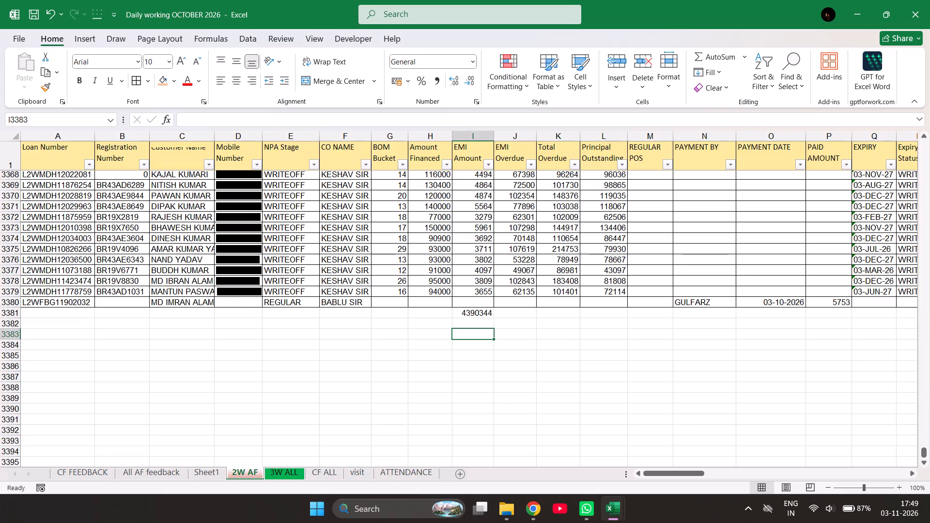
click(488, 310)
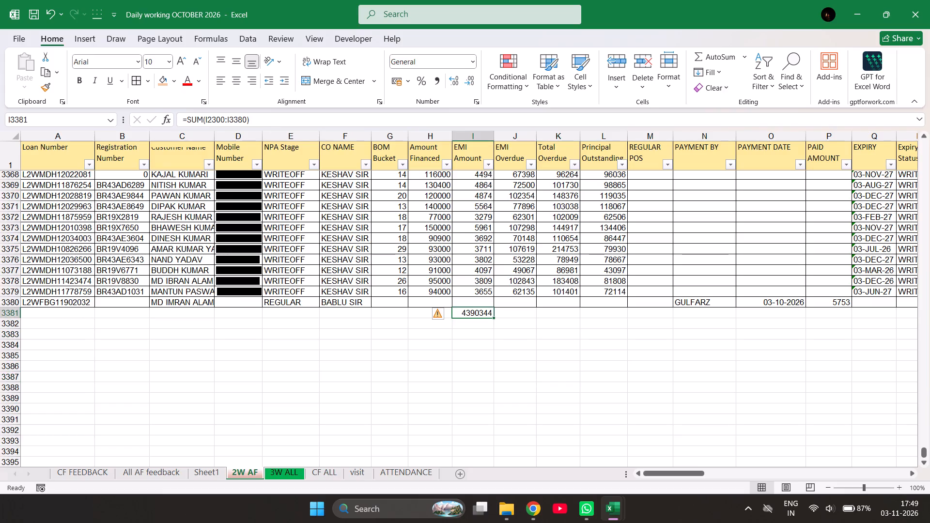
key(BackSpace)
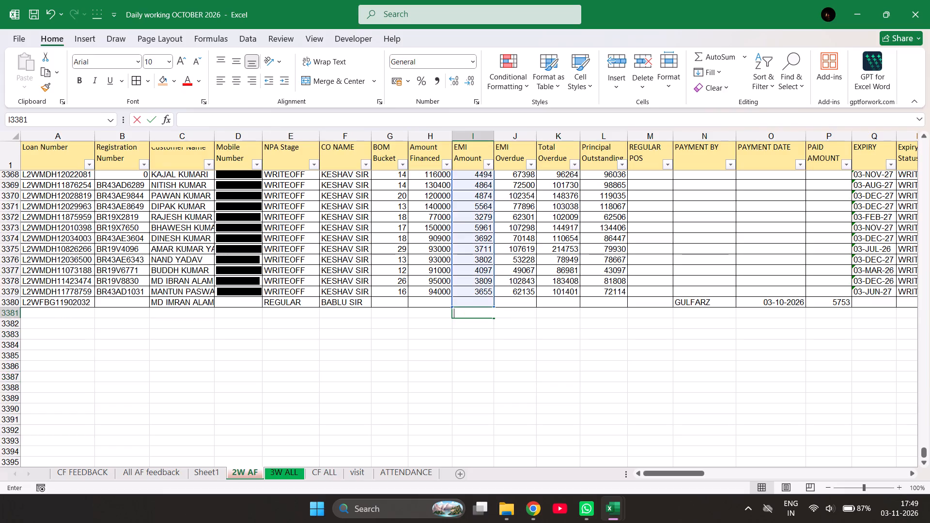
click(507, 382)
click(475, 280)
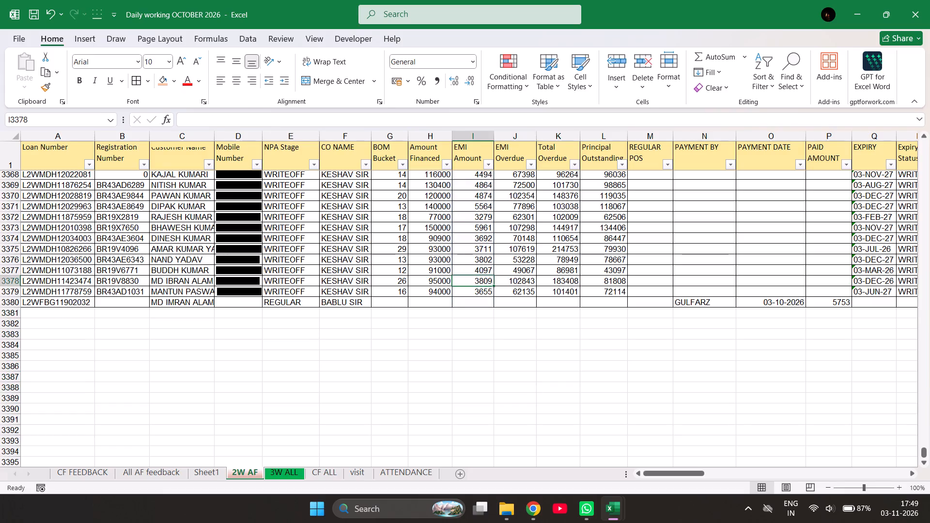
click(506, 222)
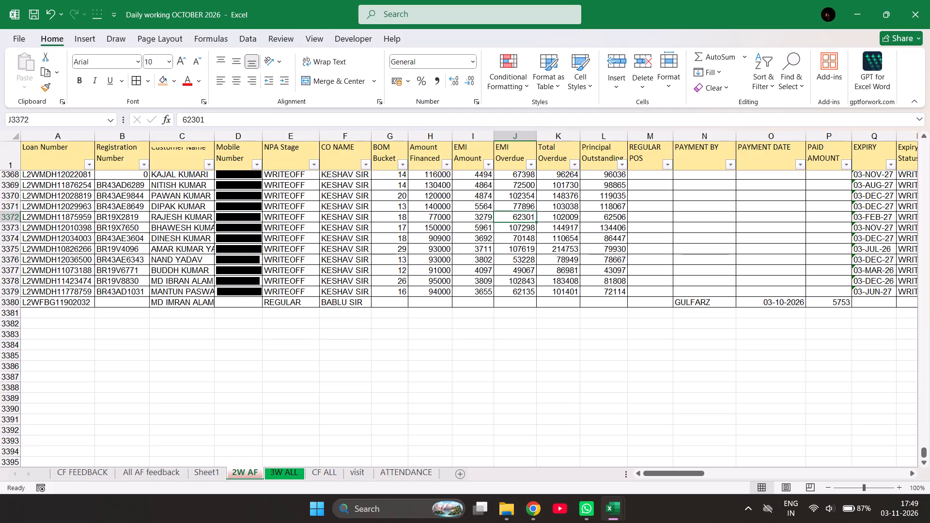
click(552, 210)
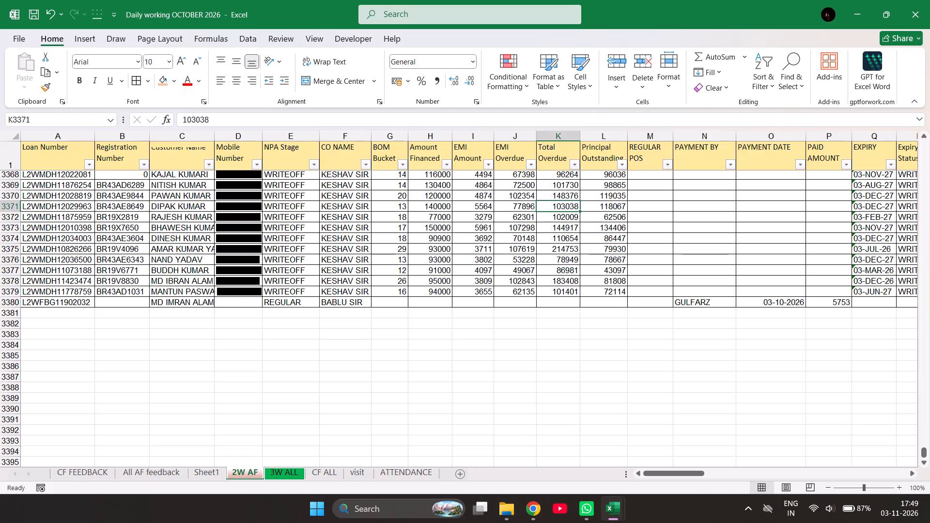
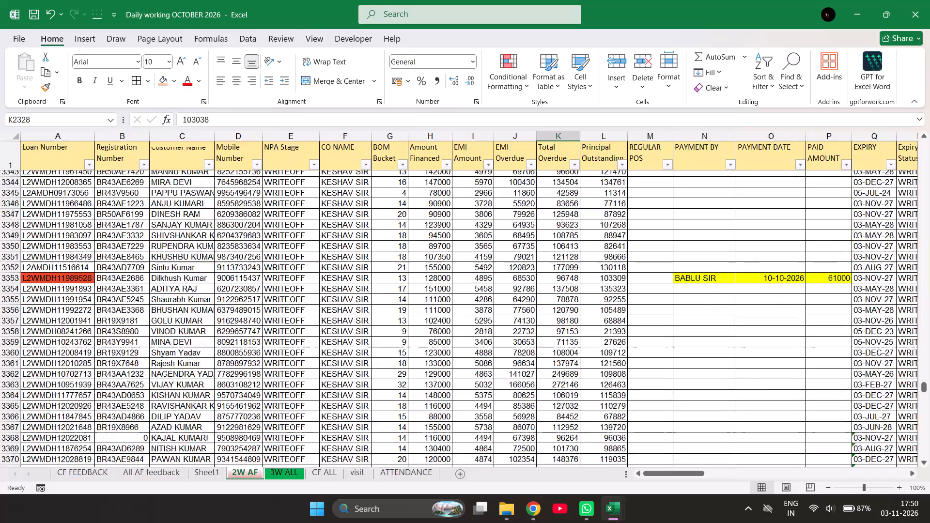
Jump up the Total Overdue column to its header cell K1, repeating the jump from K2334.
key(ctrl+Up)
key(ctrl+Up)
key(ctrl+Up)
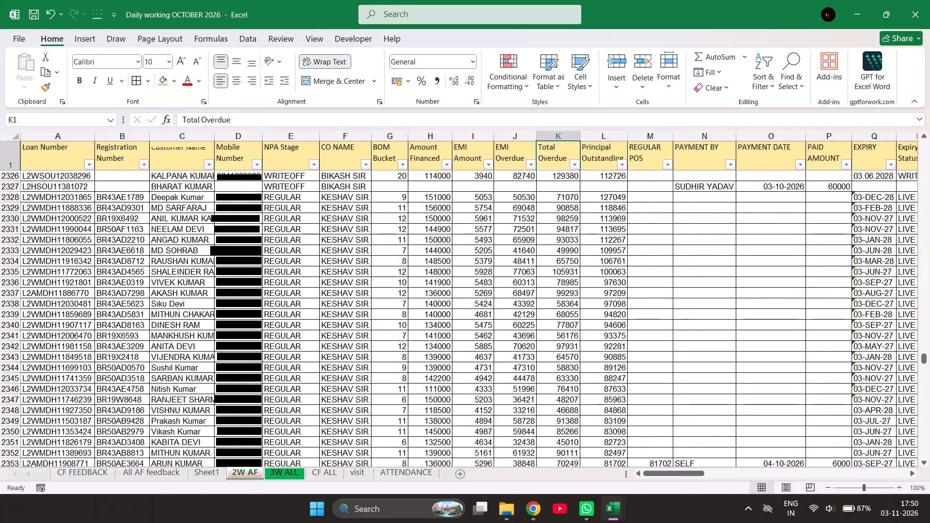
key(ctrl+Up)
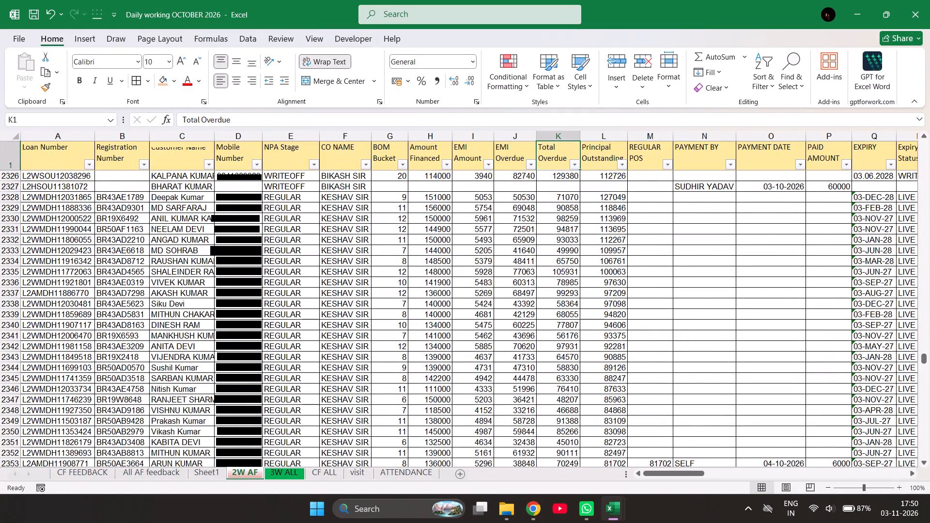
key(ctrl+Up)
key(ctrl+Up)
key(ctrl+Up)
click(558, 266)
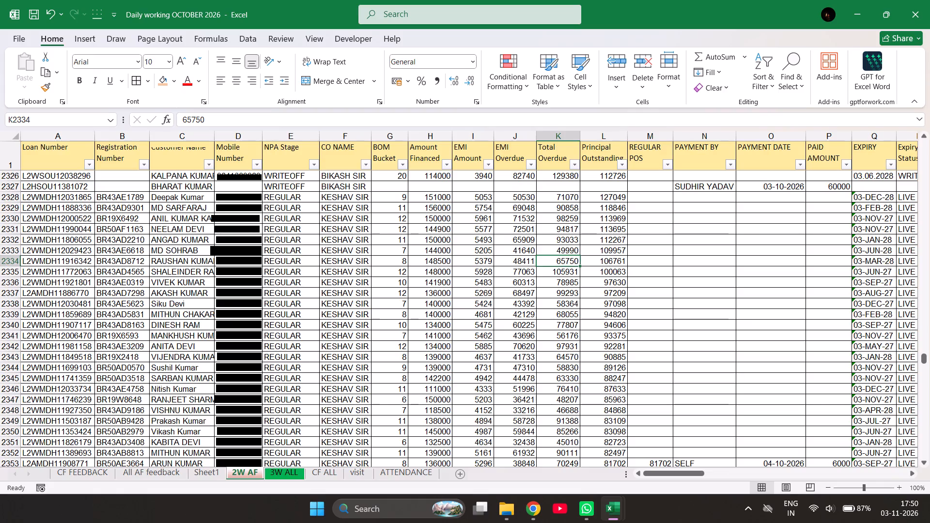
key(ctrl+Up)
key(ctrl+Up)
key(ctrl+Up)
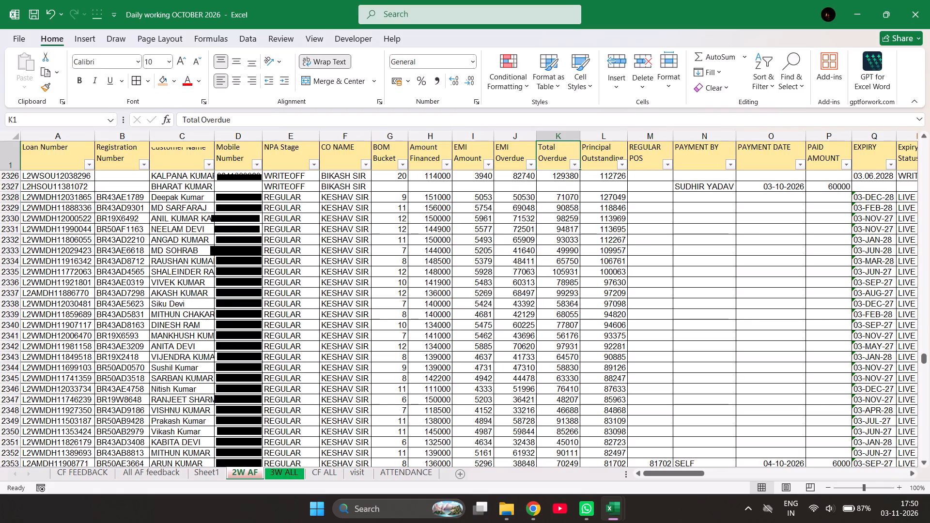
key(ctrl+Up)
key(ctrl+Up)
scroll(302, 311, up, 6)
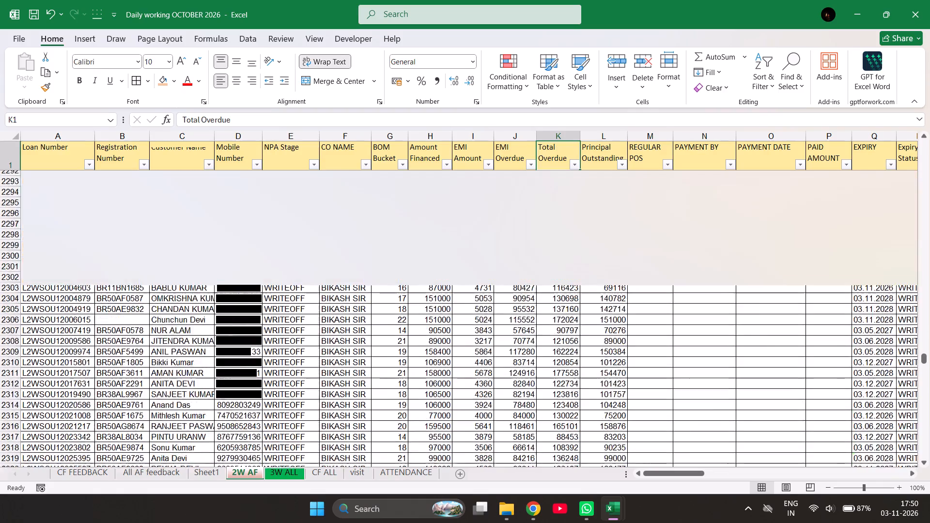
scroll(302, 311, up, 6)
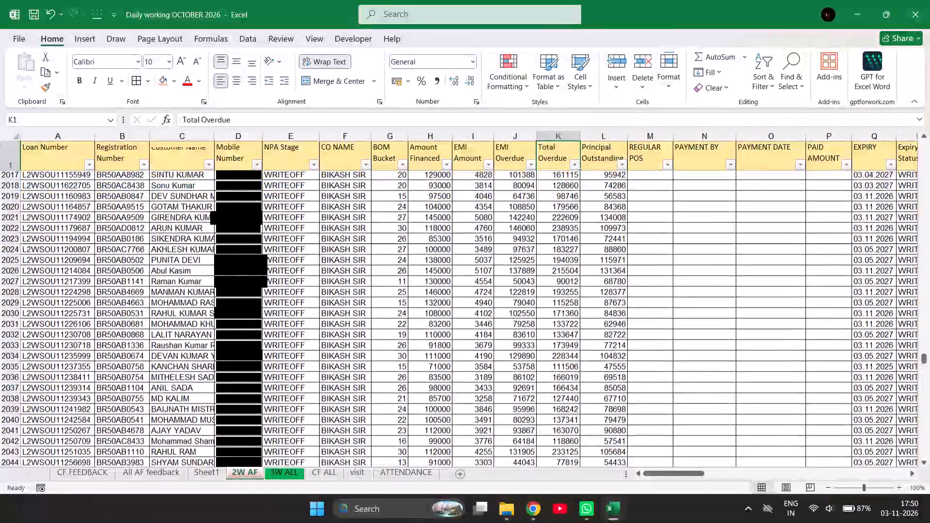
key(ctrl+Up)
key(ctrl+Up)
key(ctrl+Up)
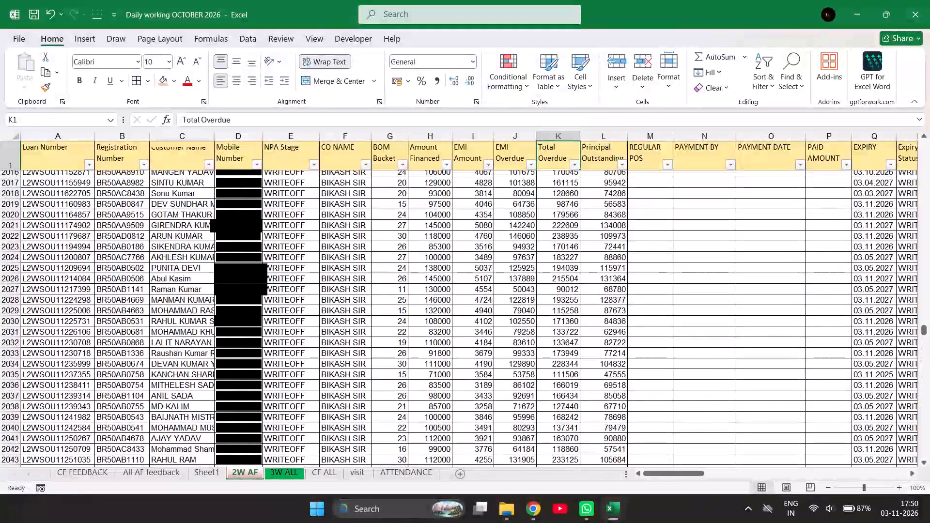
Select cell F2026 in the CO NAME column and jump up to its header cell F1.
click(335, 276)
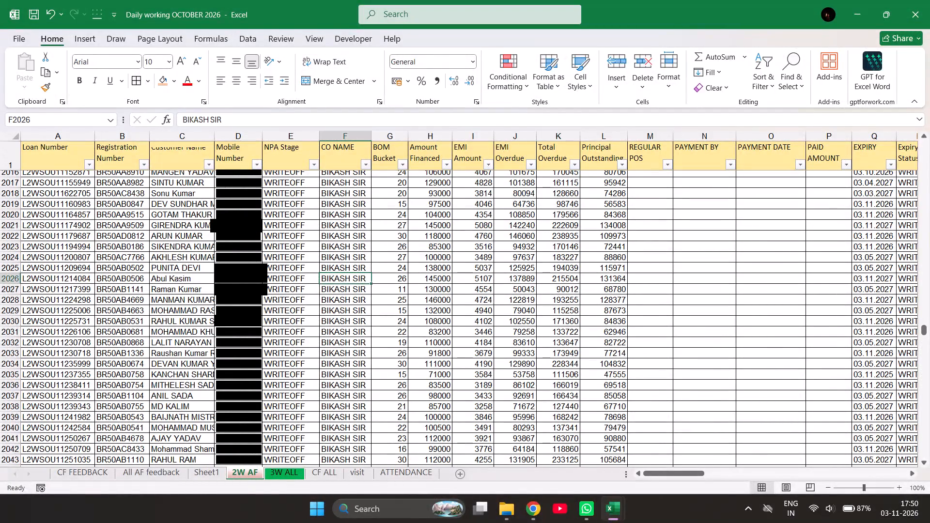
key(ctrl+Up)
key(ctrl+Up)
key(ctrl+Up)
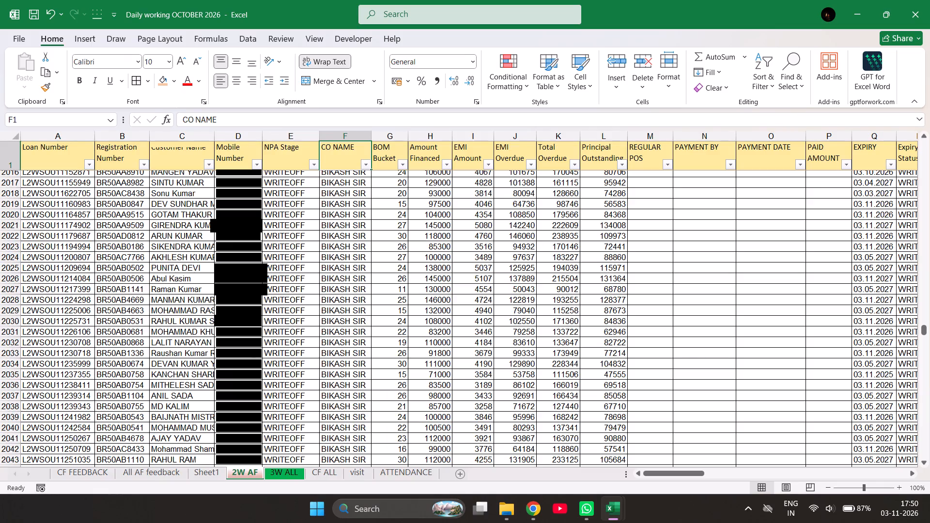
Look through the 2W AF loan records from around row 2016 back up to the first record in row 2.
scroll(327, 352, up, 5)
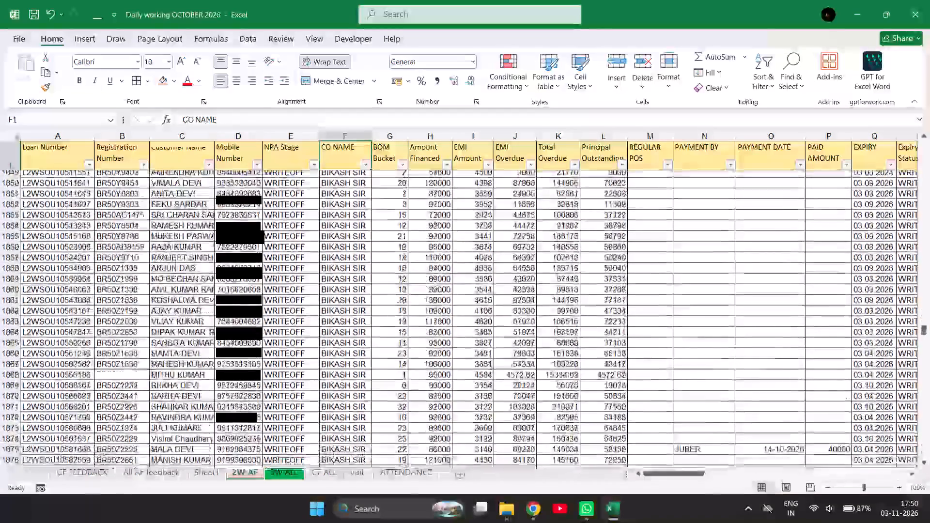
scroll(327, 352, up, 5)
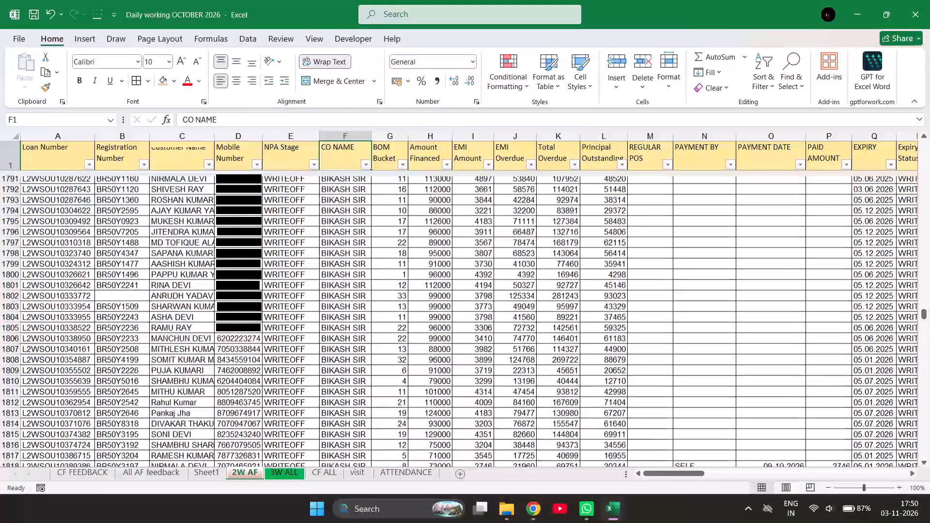
scroll(327, 352, up, 14)
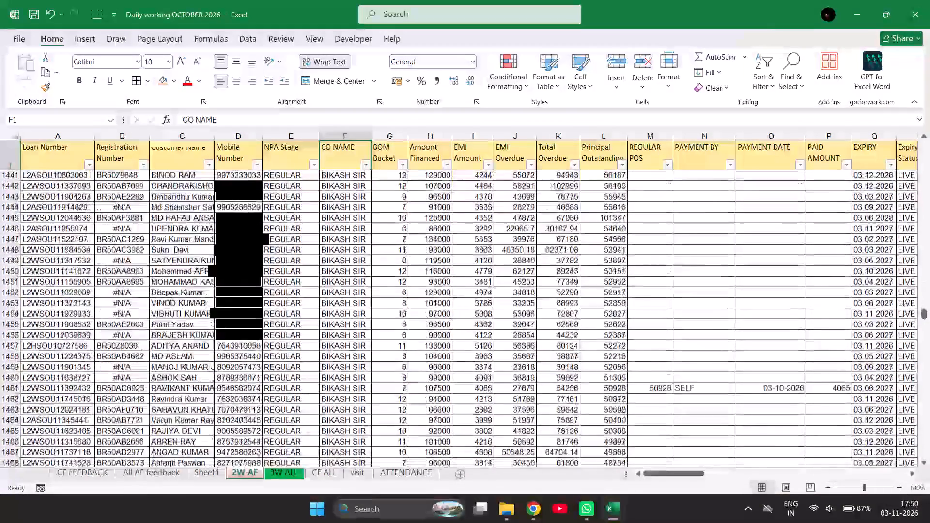
scroll(327, 352, up, 16)
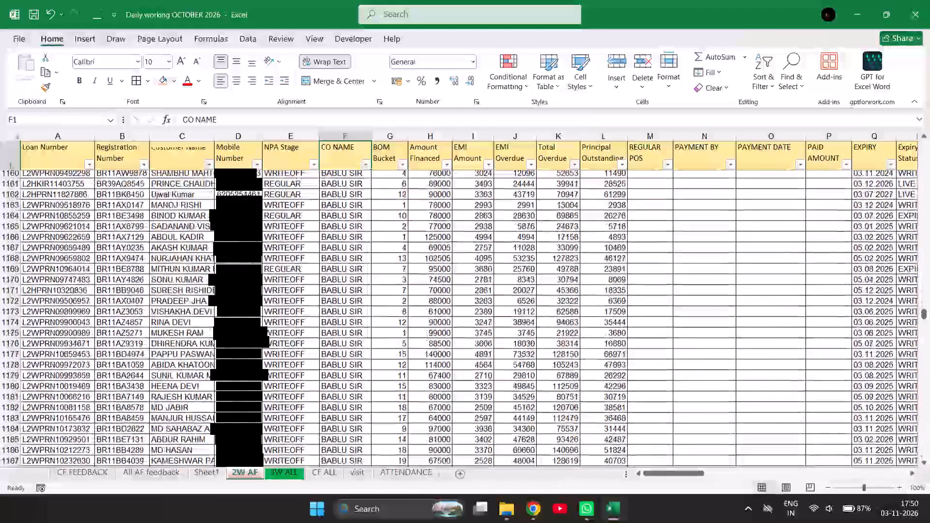
scroll(327, 352, up, 11)
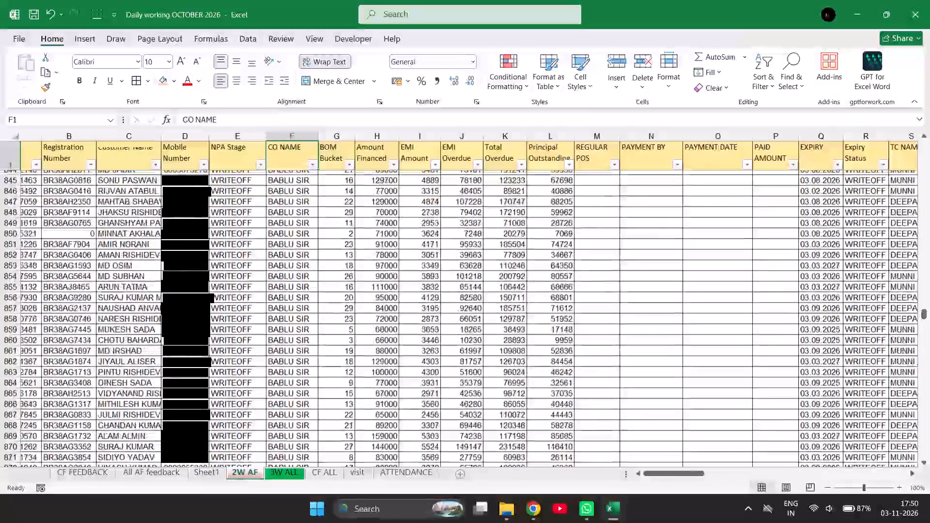
scroll(327, 352, up, 6)
scroll(327, 352, right, 10)
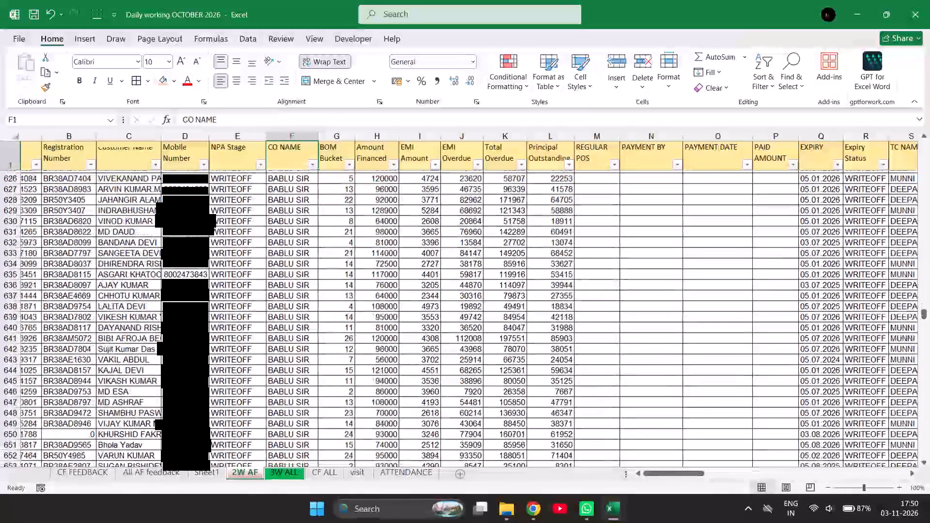
scroll(327, 352, up, 11)
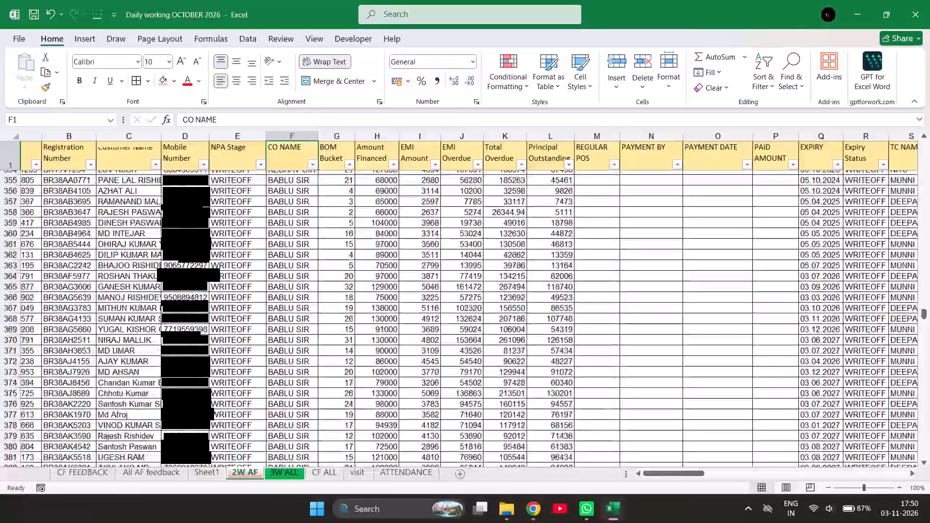
scroll(327, 352, up, 12)
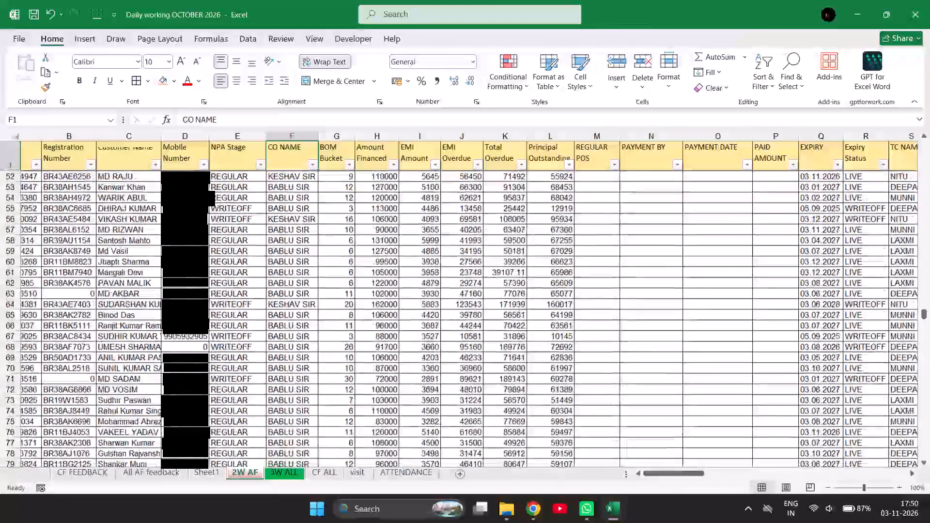
scroll(327, 352, up, 12)
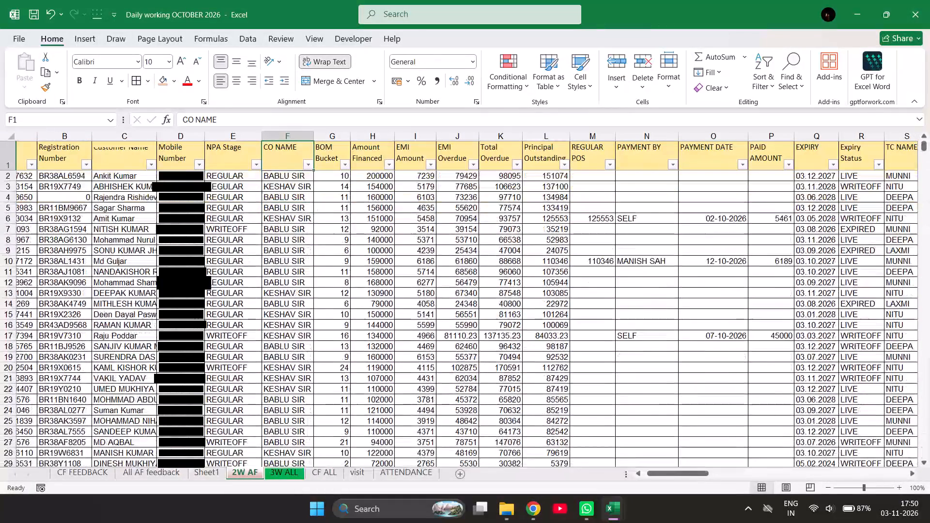
scroll(327, 352, right, 5)
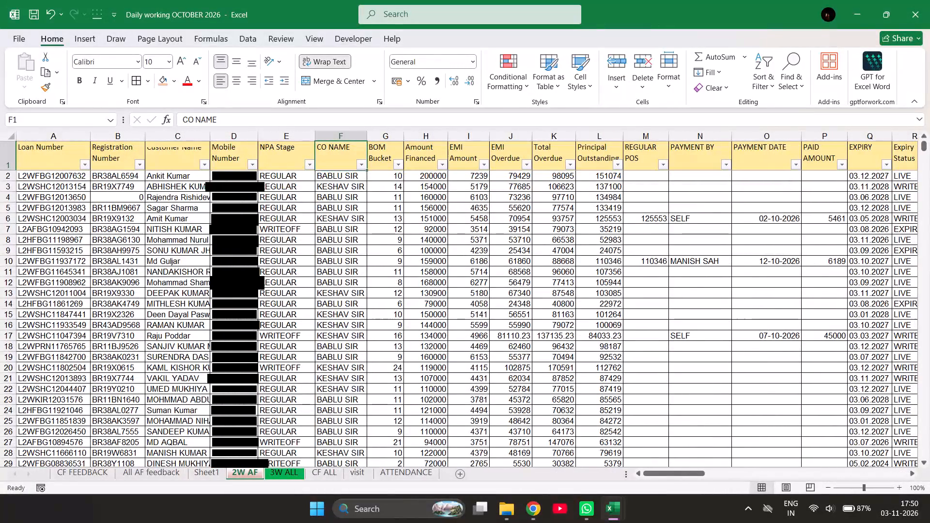
View the CF ALL sheet briefly and examine Sheet1's loan-count pivot table down to its Grand Total row.
click(325, 472)
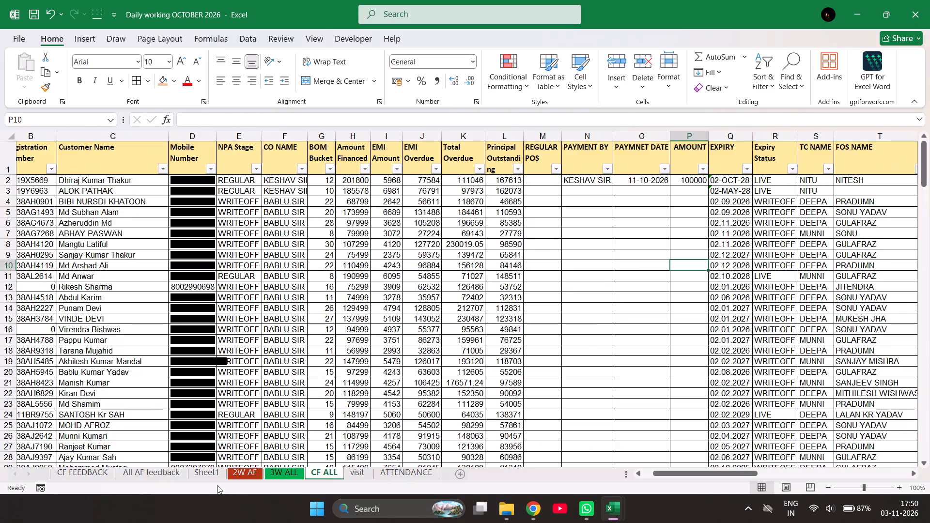
click(205, 472)
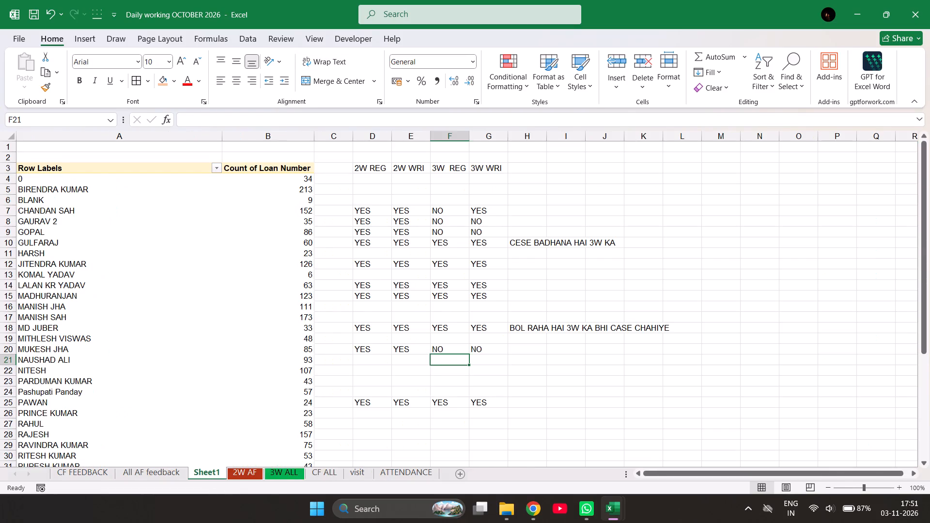
scroll(480, 316, down, 1)
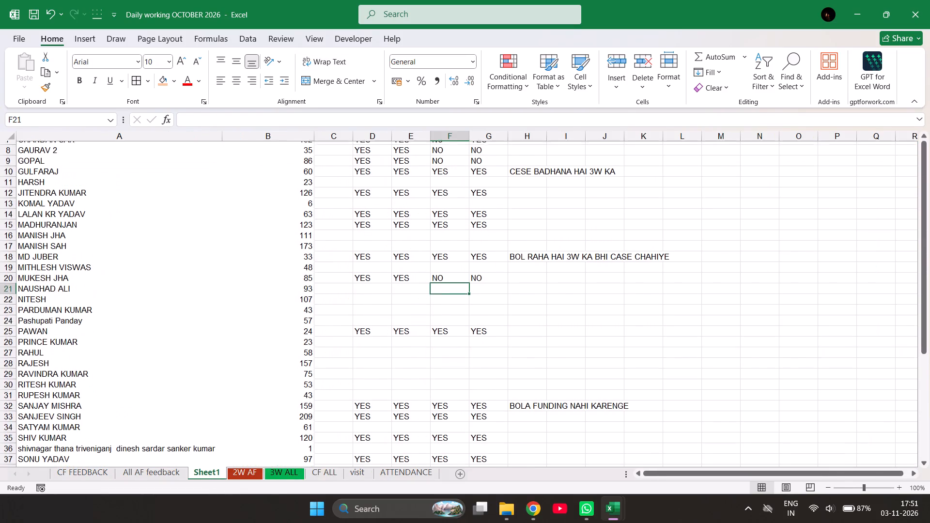
scroll(480, 316, down, 1)
scroll(480, 316, up, 1)
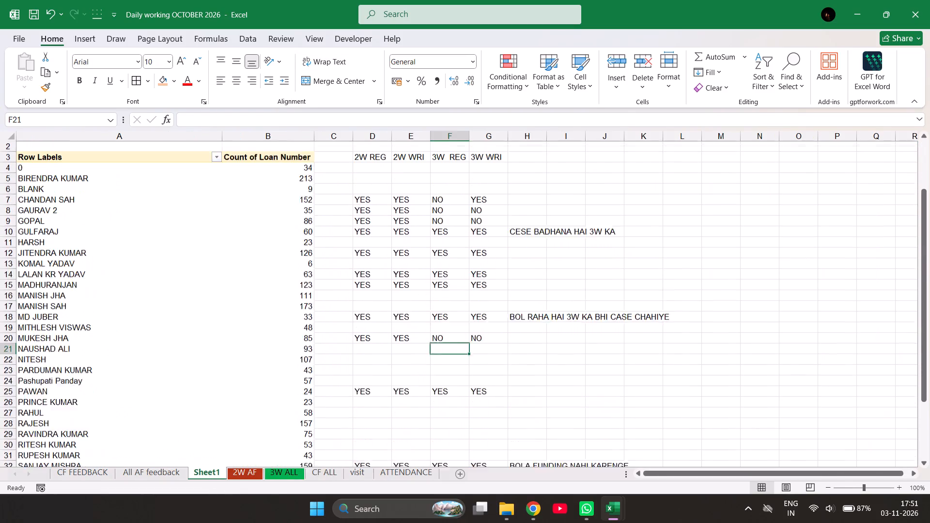
scroll(480, 316, right, 2)
scroll(480, 316, down, 1)
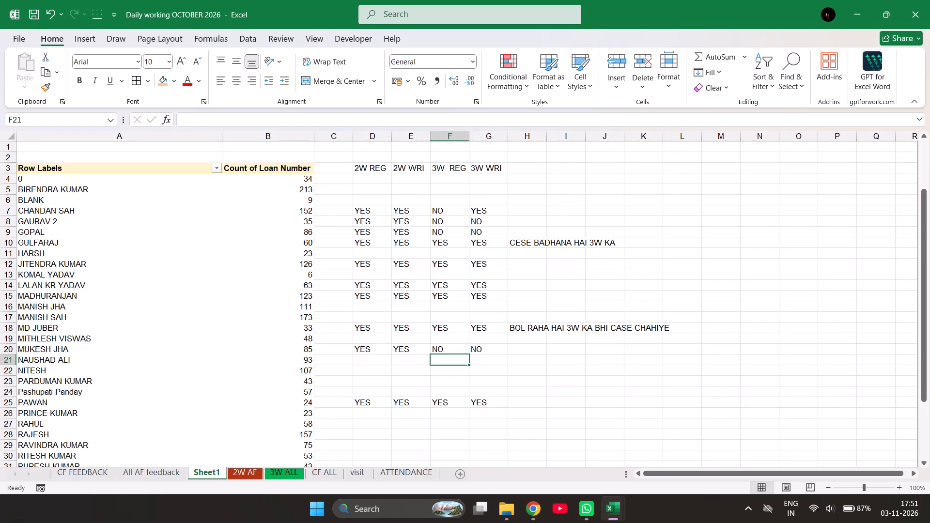
scroll(480, 316, down, 4)
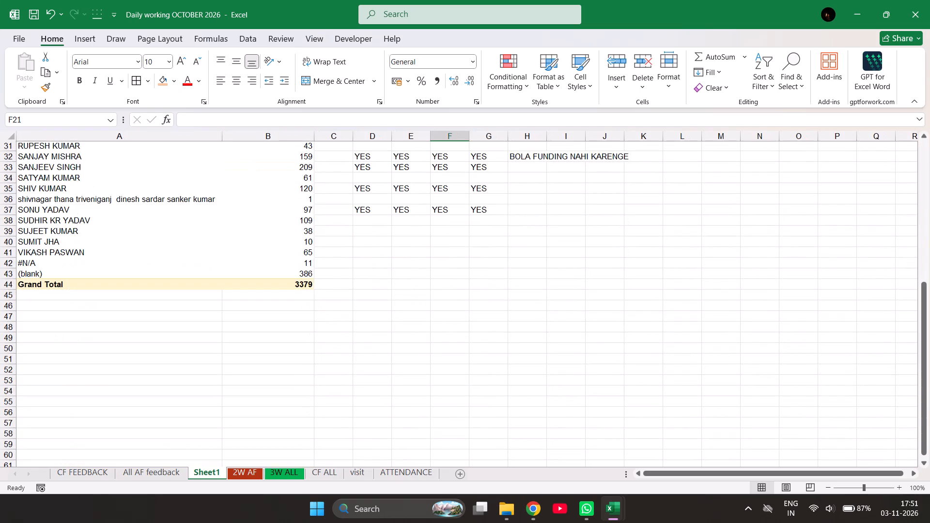
scroll(480, 316, down, 1)
scroll(480, 316, up, 1)
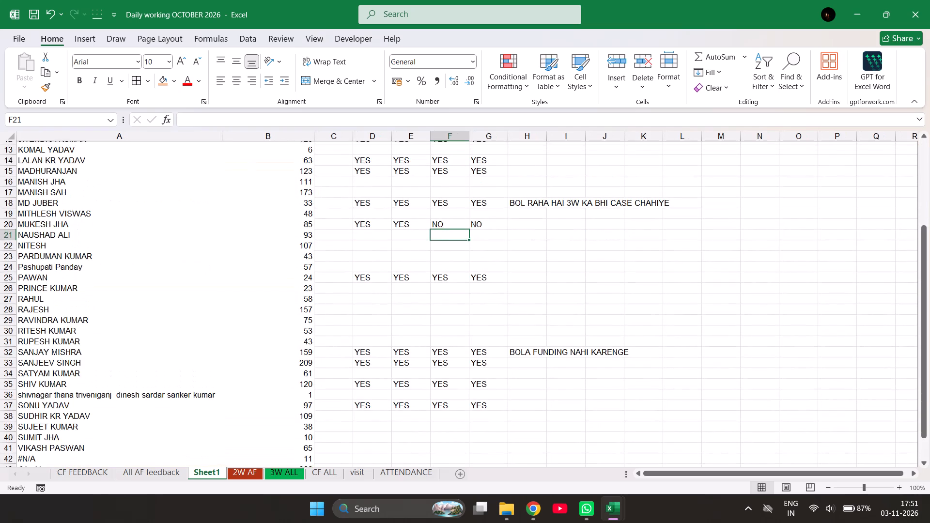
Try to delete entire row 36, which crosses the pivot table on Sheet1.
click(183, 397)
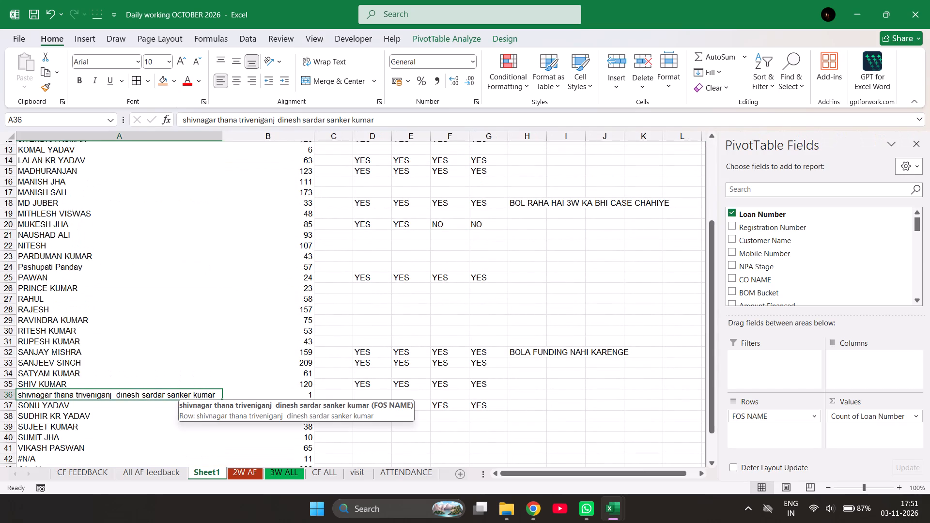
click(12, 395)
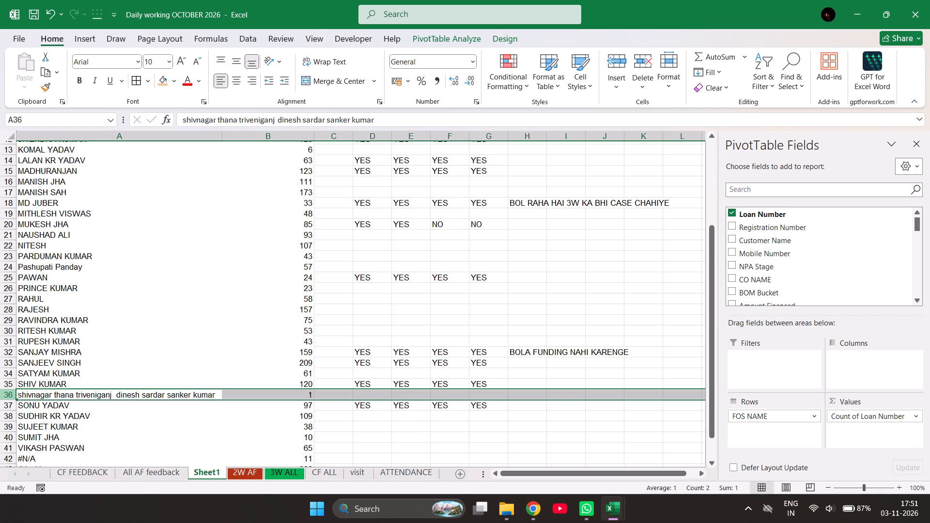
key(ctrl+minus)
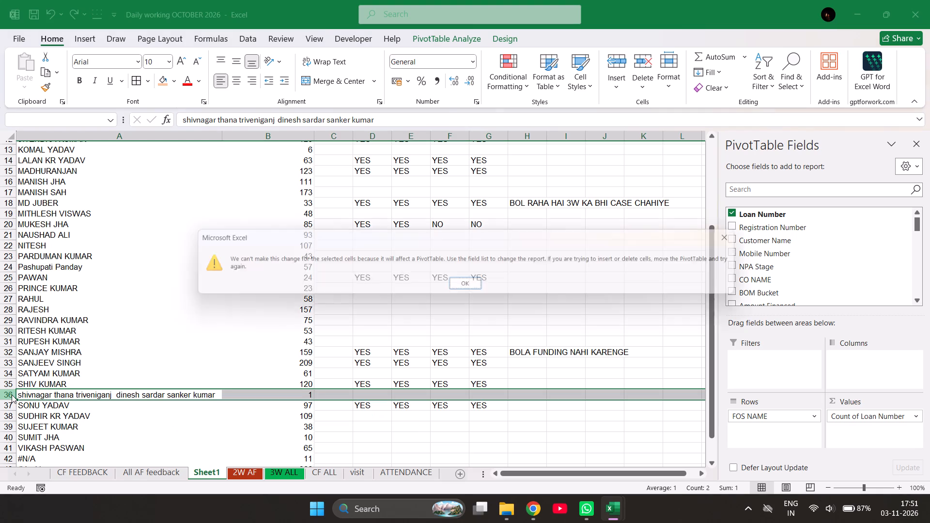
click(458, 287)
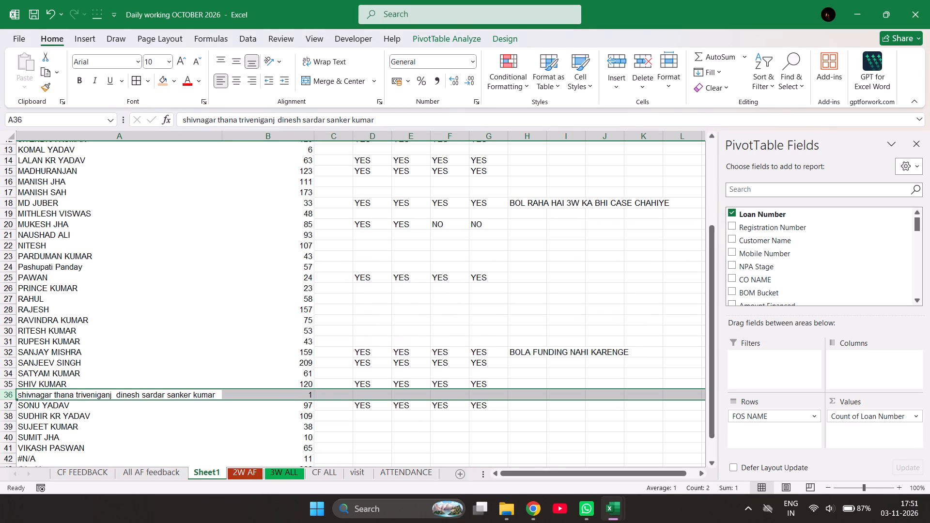
Save the workbook.
key(ctrl+s)
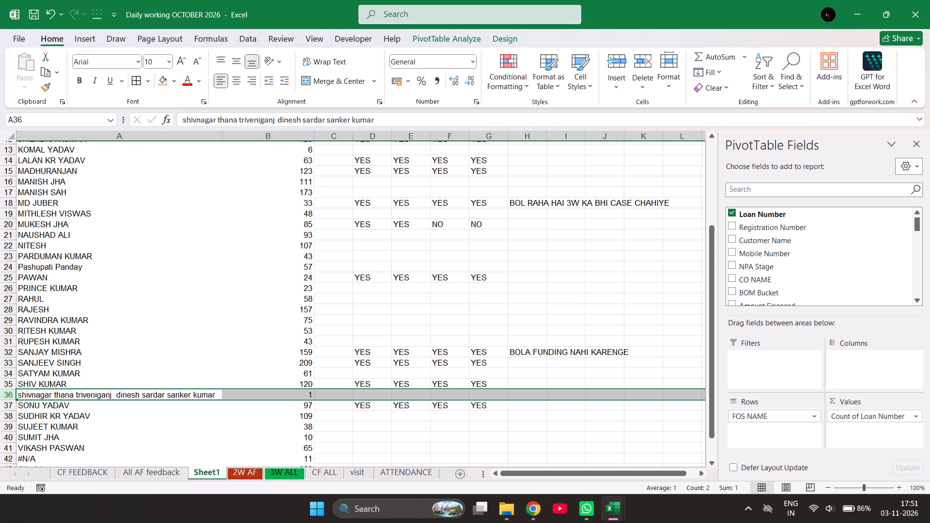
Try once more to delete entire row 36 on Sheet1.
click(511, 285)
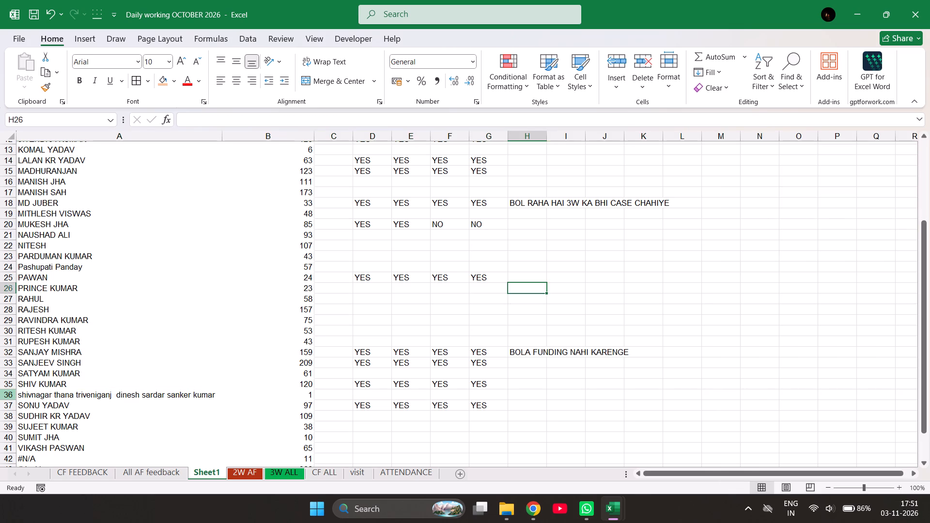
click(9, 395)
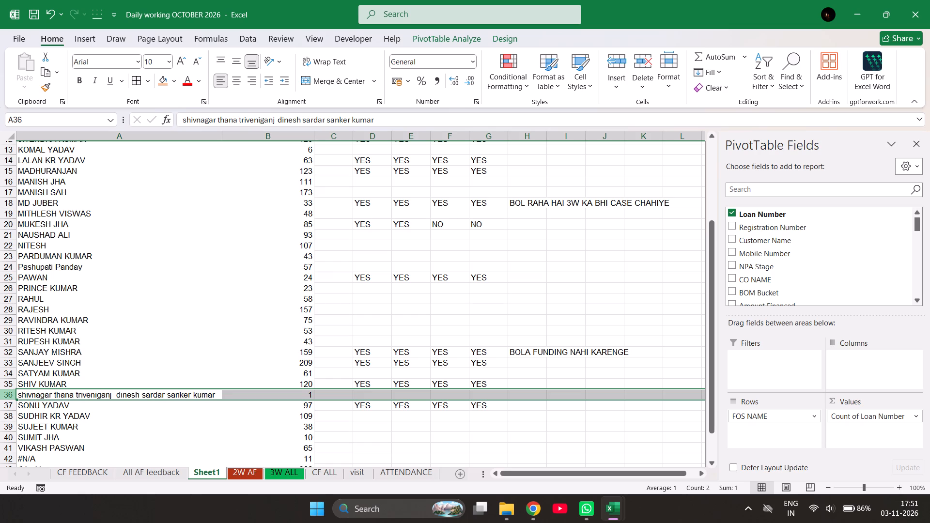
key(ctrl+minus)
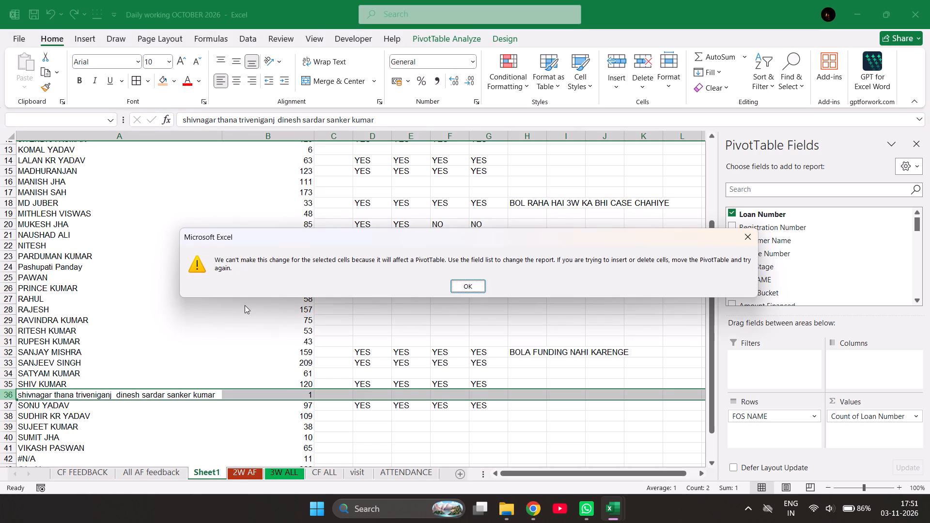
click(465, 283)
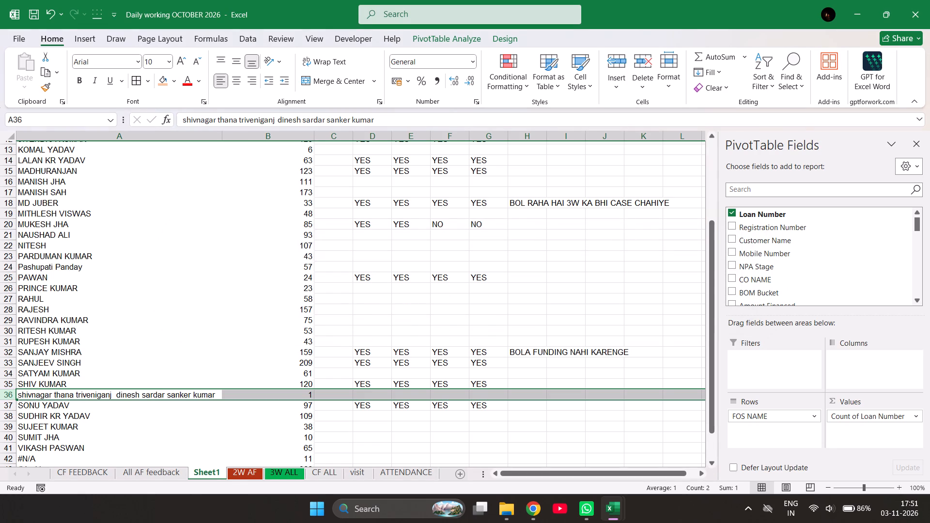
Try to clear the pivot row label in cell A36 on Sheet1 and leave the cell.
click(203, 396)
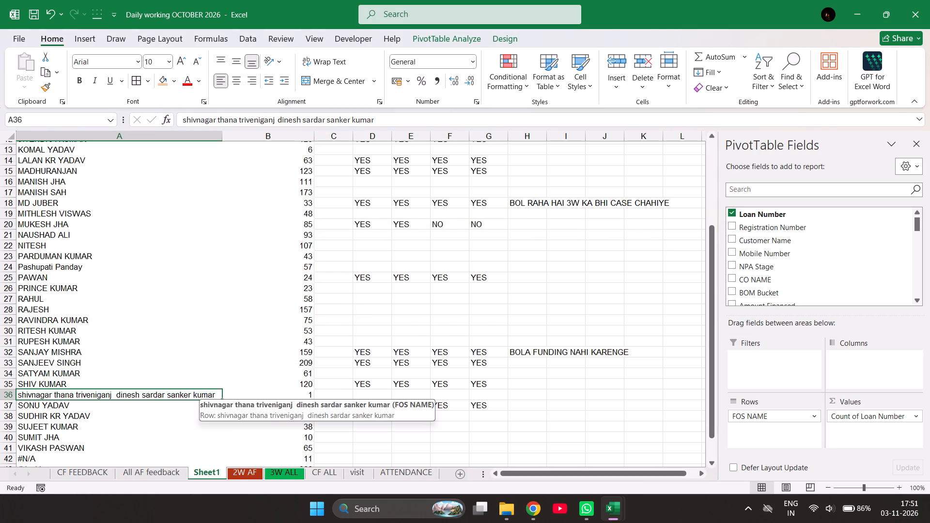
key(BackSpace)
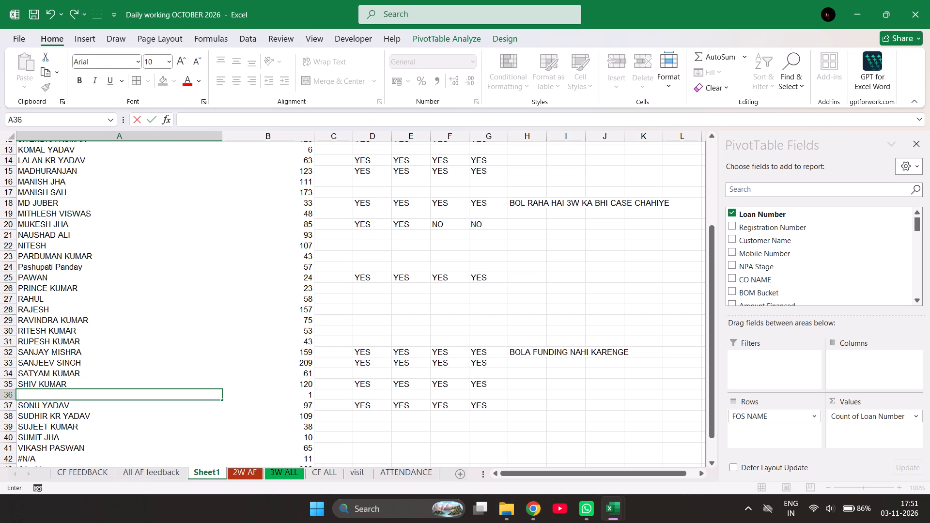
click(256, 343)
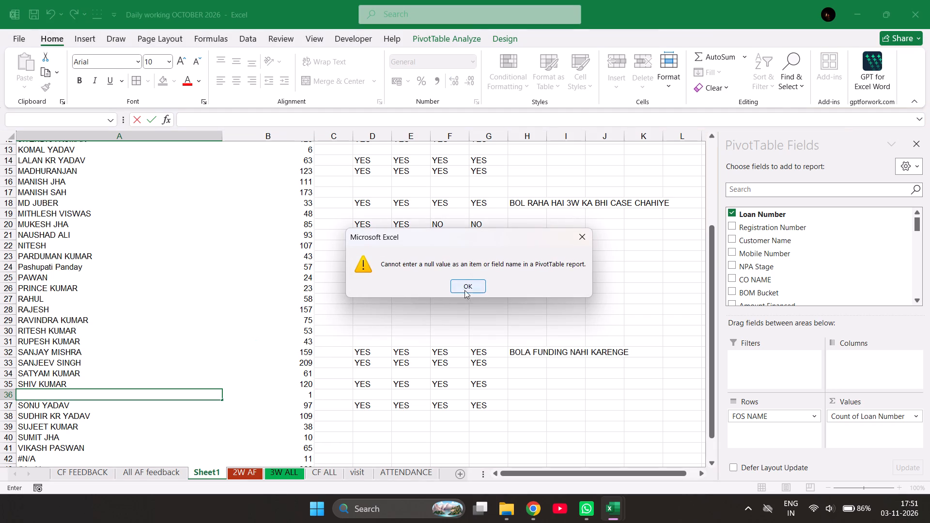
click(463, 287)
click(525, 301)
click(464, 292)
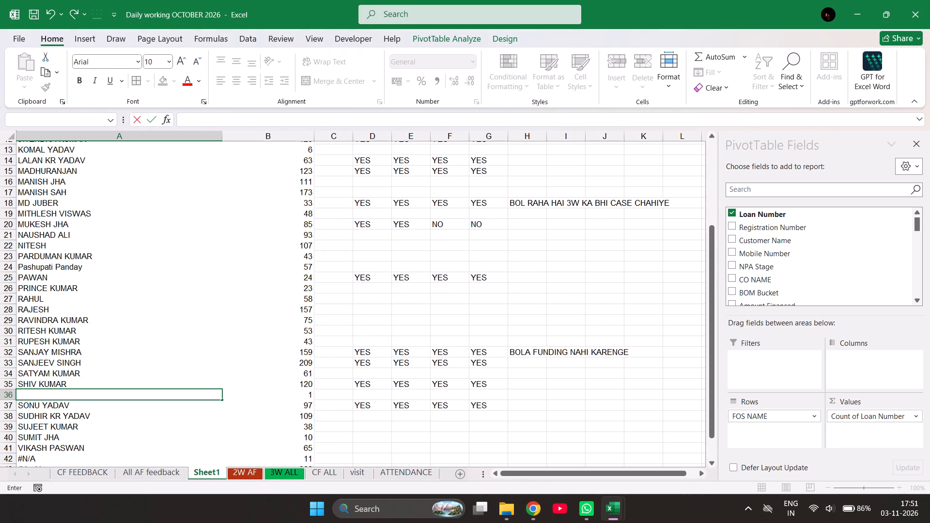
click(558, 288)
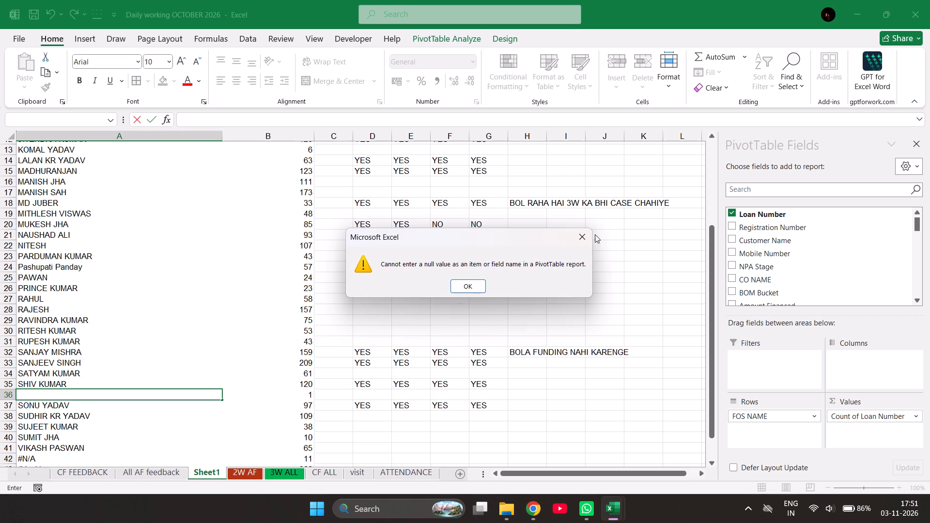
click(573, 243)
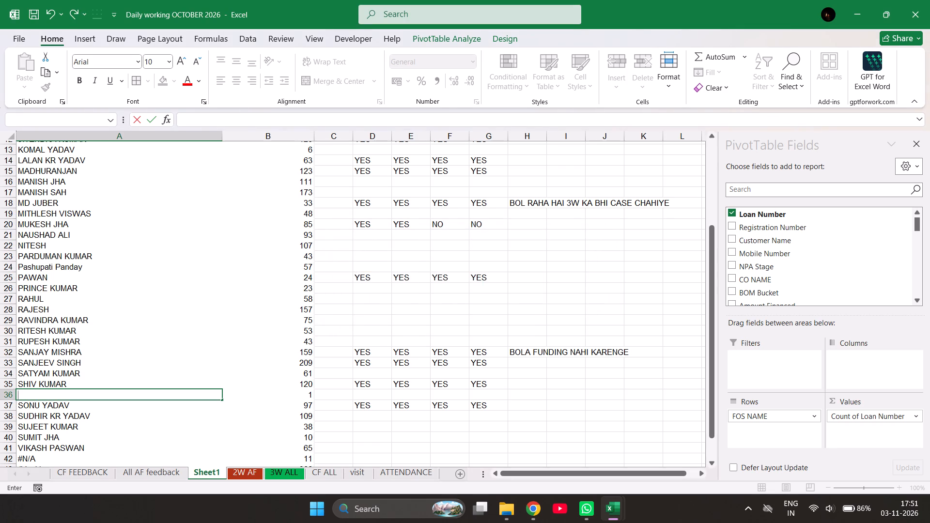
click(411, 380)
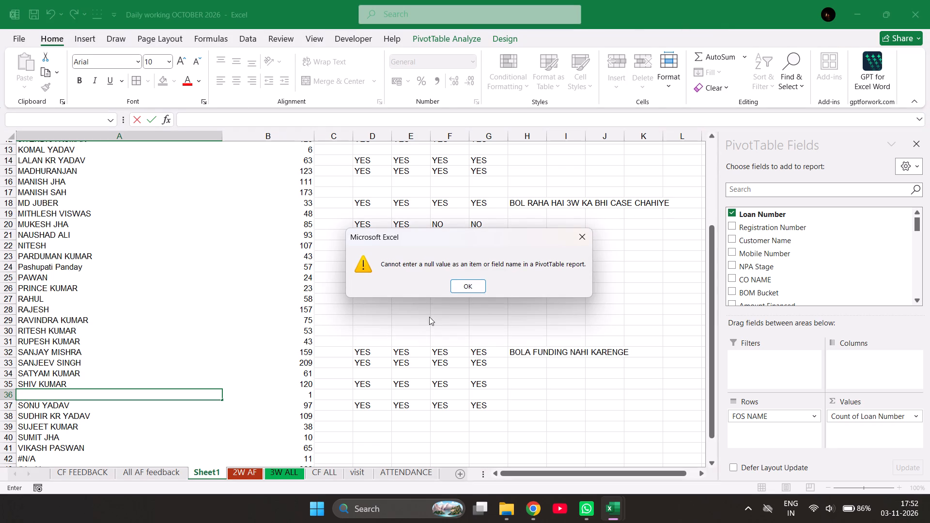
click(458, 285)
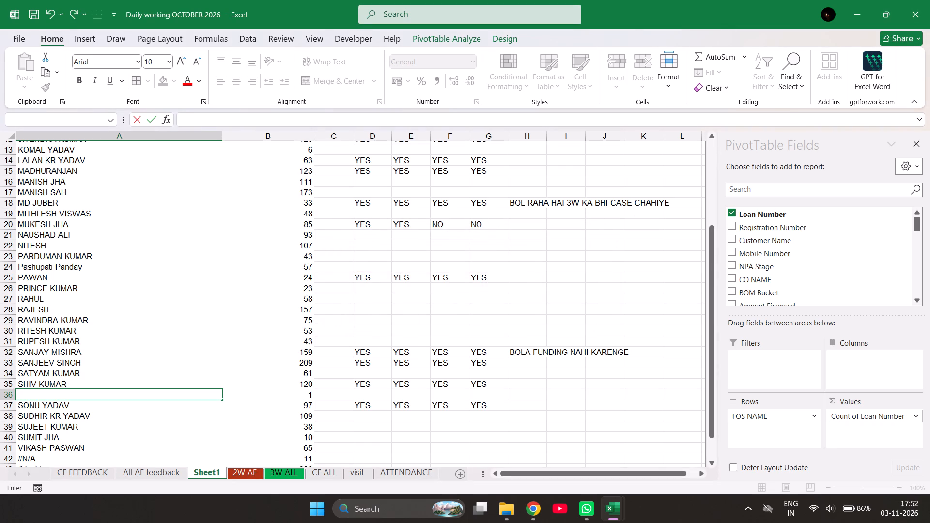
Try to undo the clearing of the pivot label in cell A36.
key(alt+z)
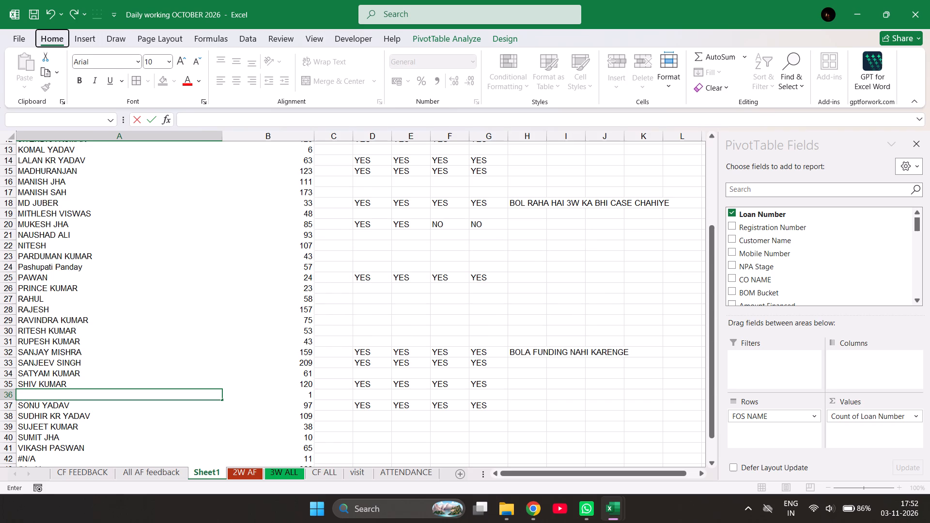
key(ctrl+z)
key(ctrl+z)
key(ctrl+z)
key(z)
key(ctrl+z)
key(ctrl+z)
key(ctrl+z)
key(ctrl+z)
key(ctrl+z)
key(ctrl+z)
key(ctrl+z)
Close the PivotTable Fields pane.
click(536, 279)
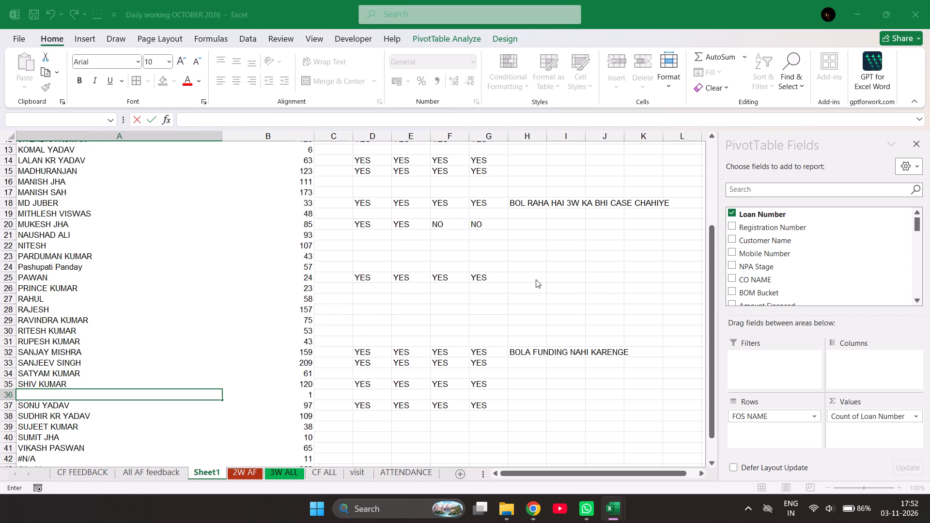
click(921, 139)
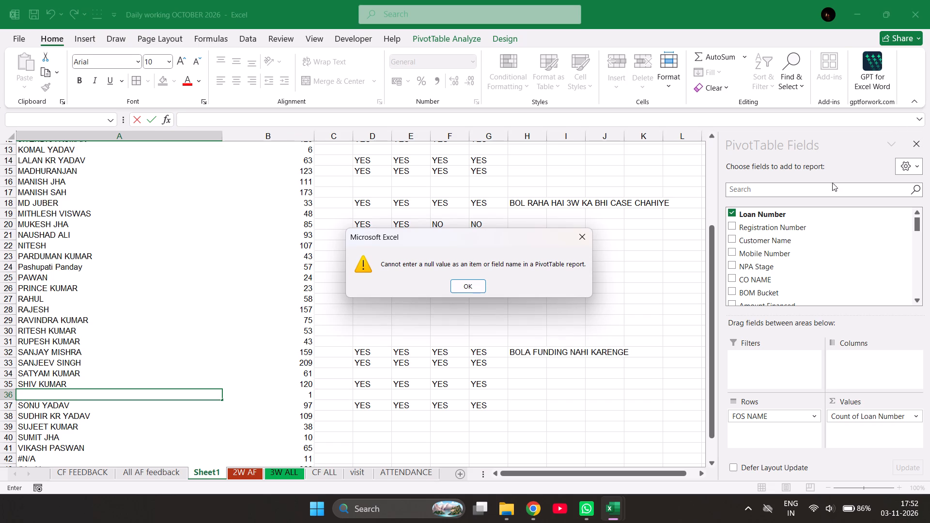
click(592, 232)
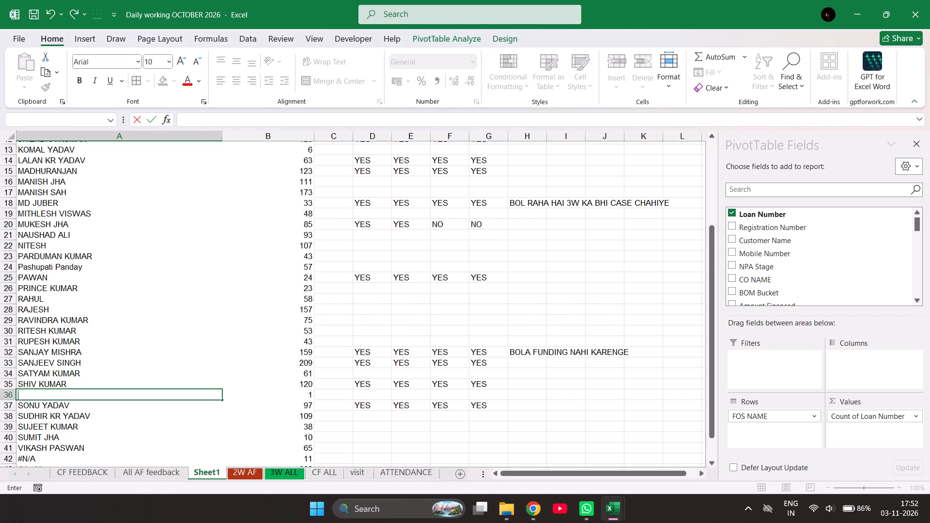
click(918, 144)
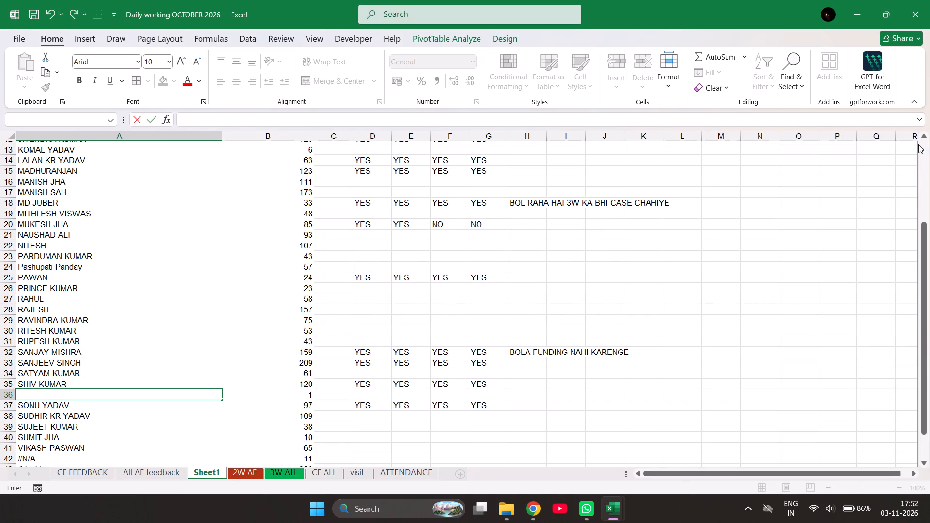
click(750, 268)
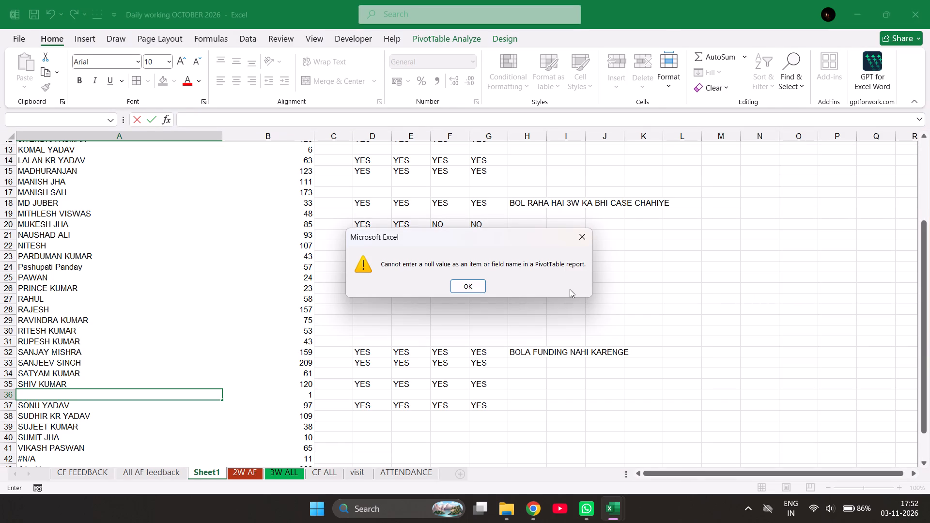
click(588, 238)
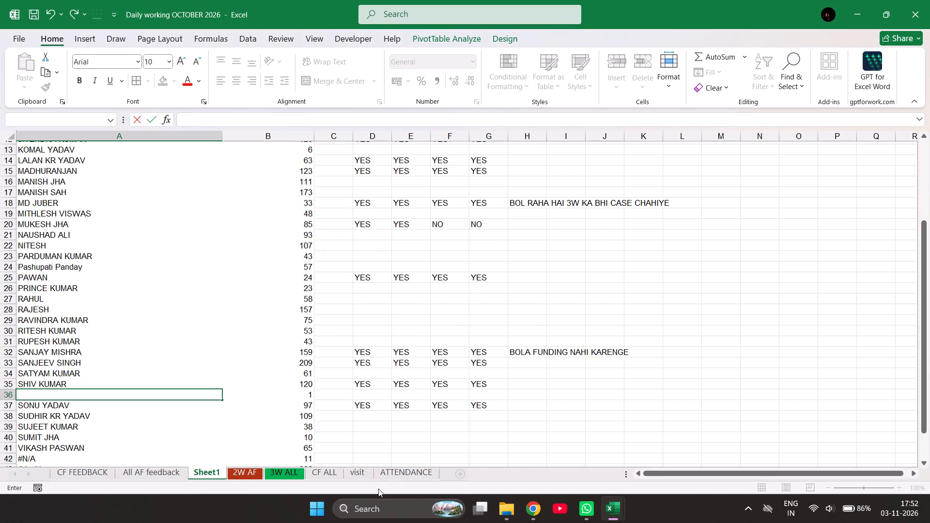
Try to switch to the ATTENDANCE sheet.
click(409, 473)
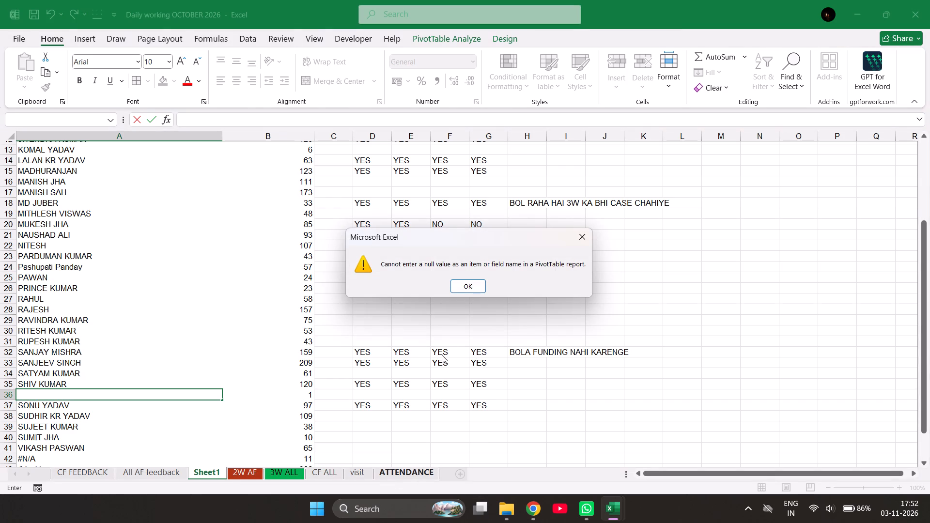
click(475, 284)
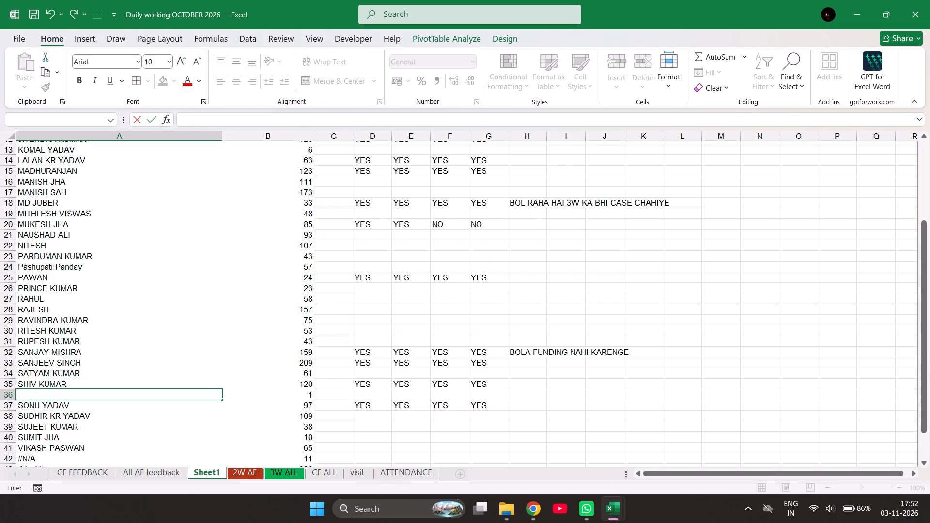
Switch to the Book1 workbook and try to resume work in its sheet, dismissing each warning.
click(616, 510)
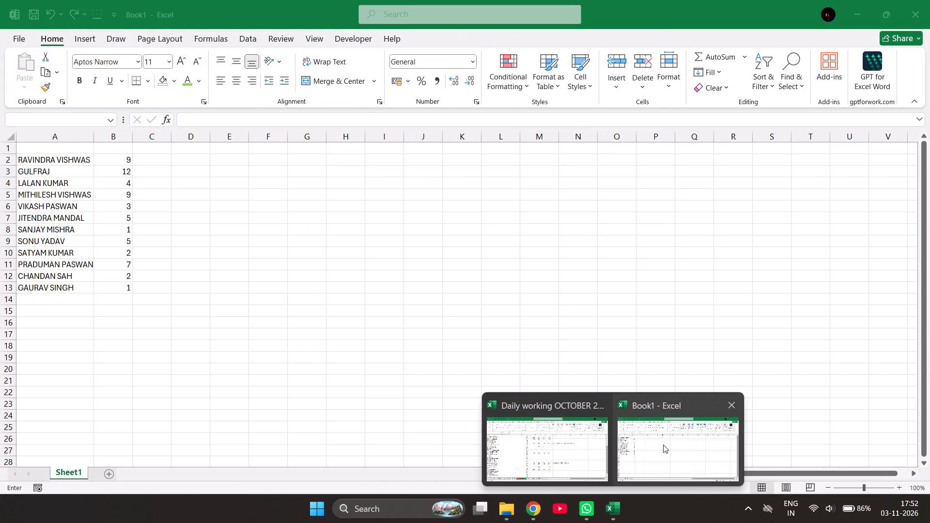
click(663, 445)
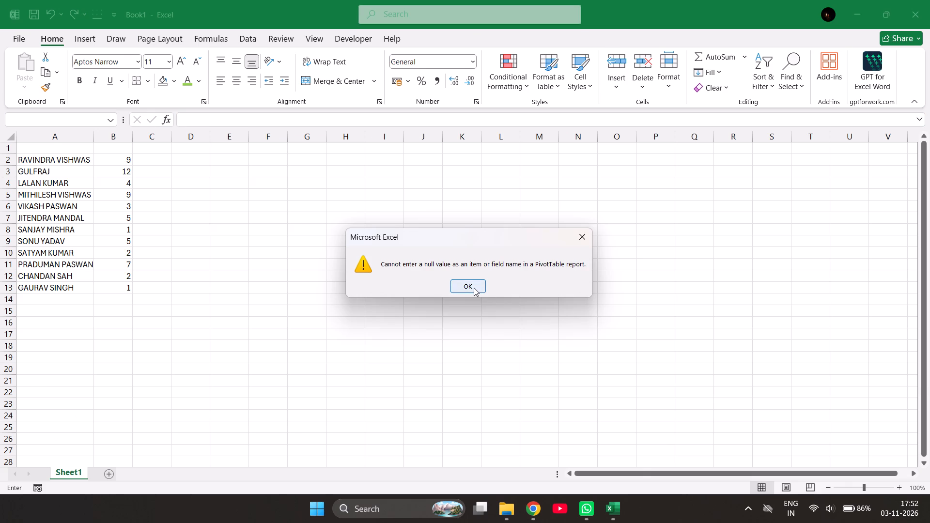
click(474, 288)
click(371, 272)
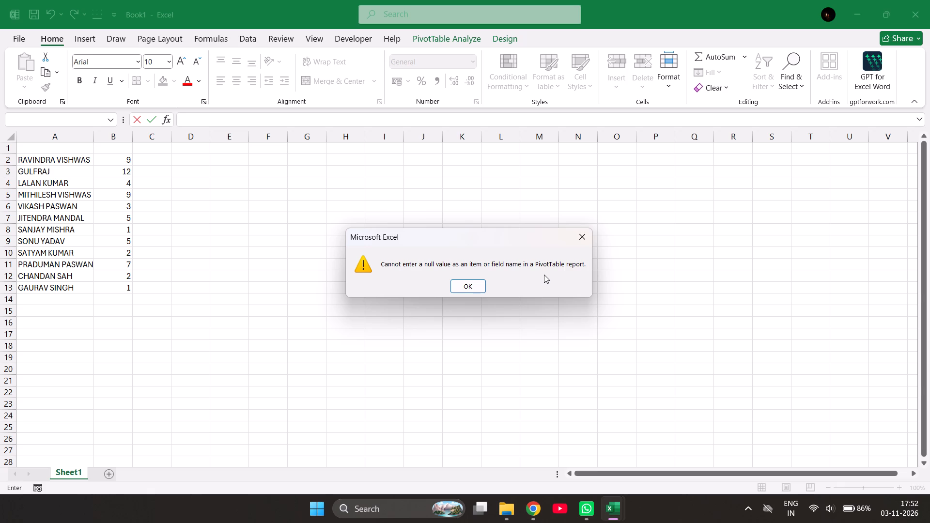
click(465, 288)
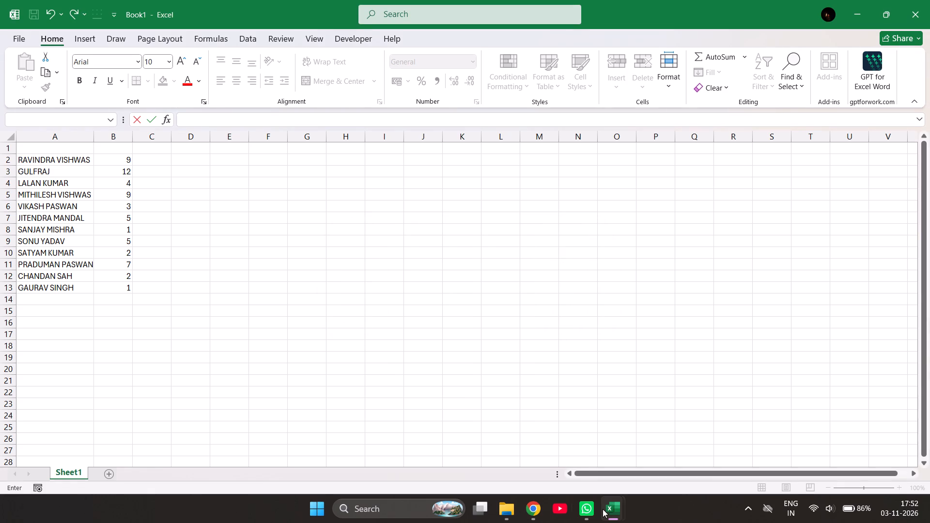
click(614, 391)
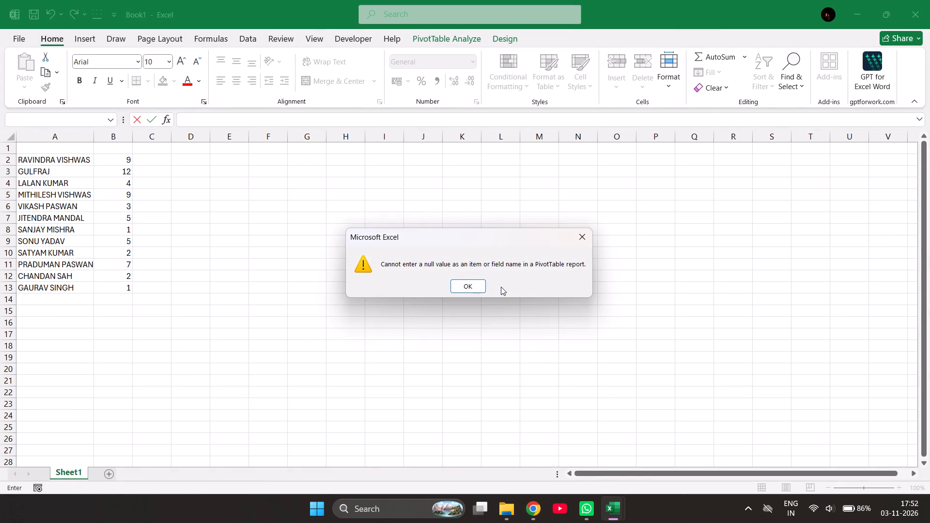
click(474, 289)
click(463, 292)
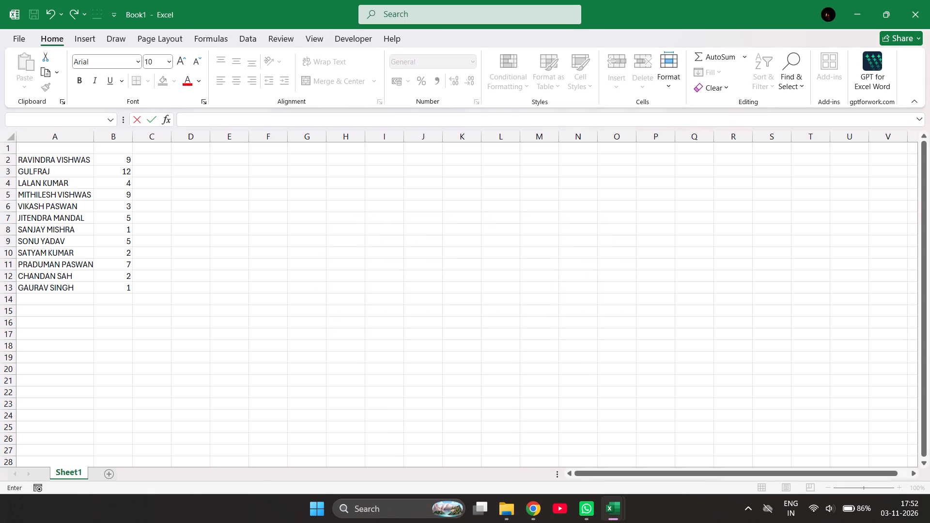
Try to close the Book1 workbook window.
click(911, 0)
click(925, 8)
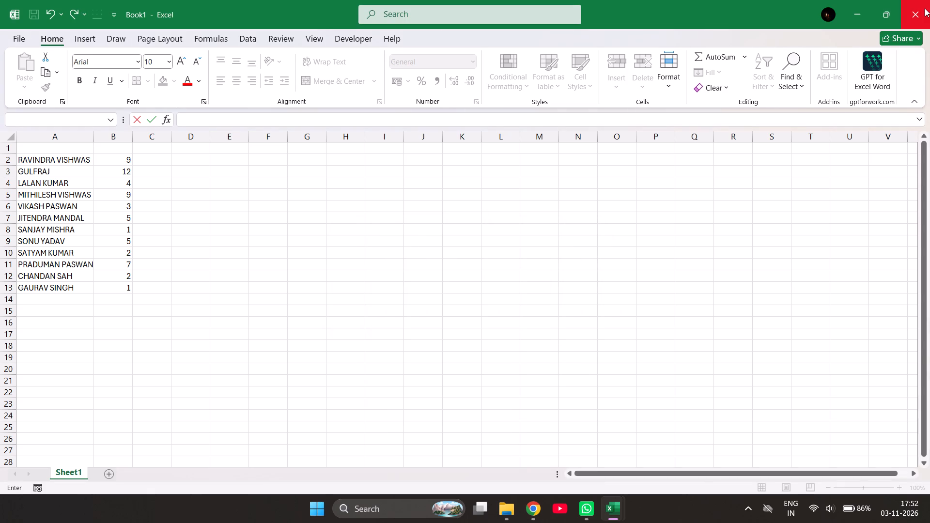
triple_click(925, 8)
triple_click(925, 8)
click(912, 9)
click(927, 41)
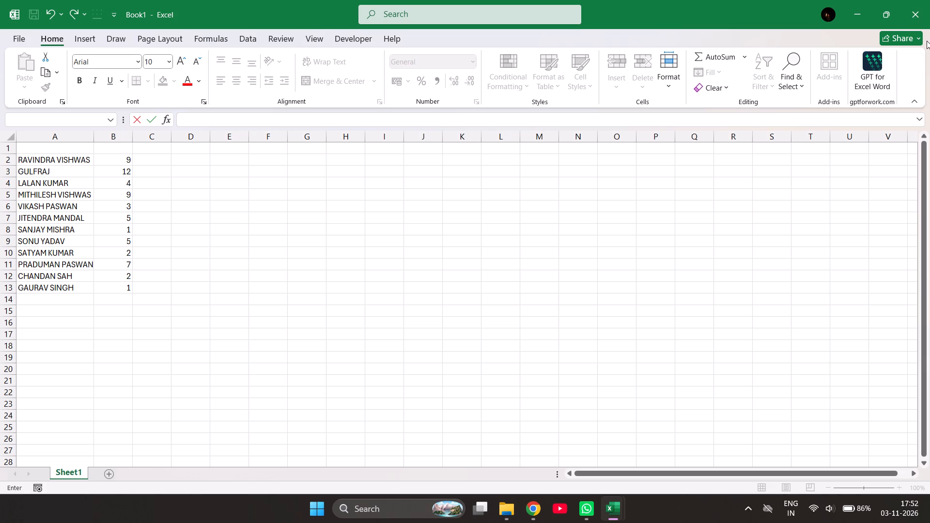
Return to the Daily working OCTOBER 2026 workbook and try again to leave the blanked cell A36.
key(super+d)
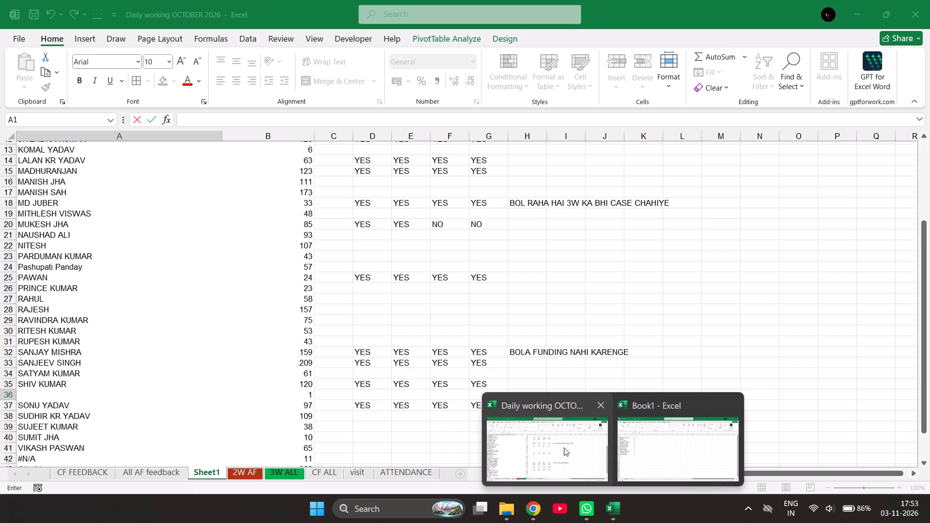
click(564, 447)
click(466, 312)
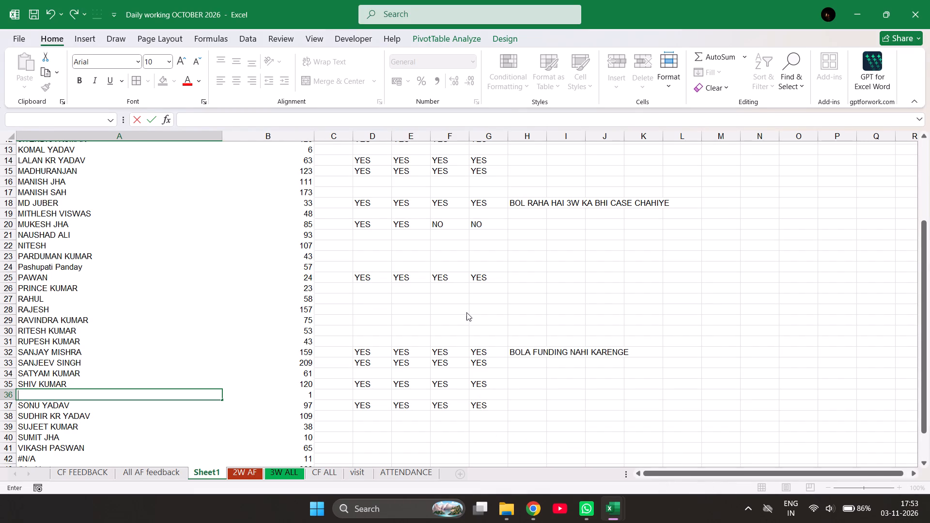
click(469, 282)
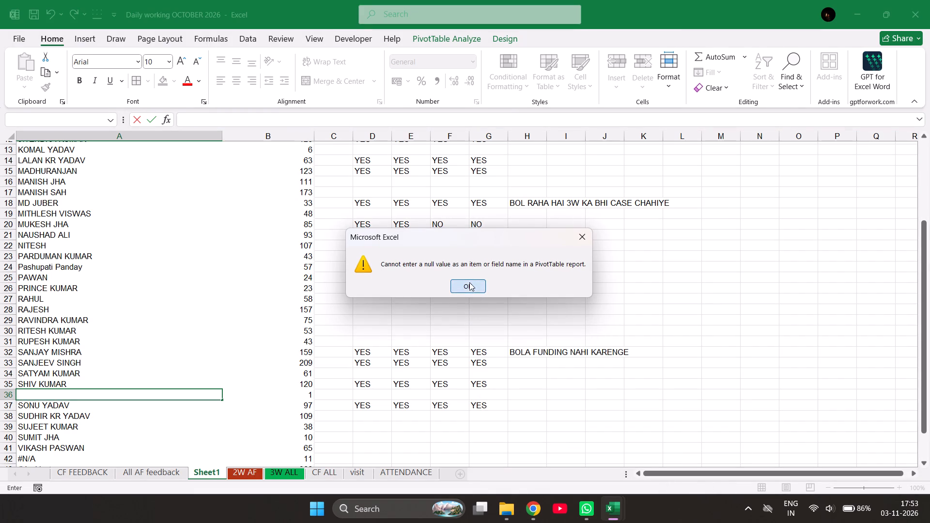
Minimise all open windows to show the desktop.
key(super+d)
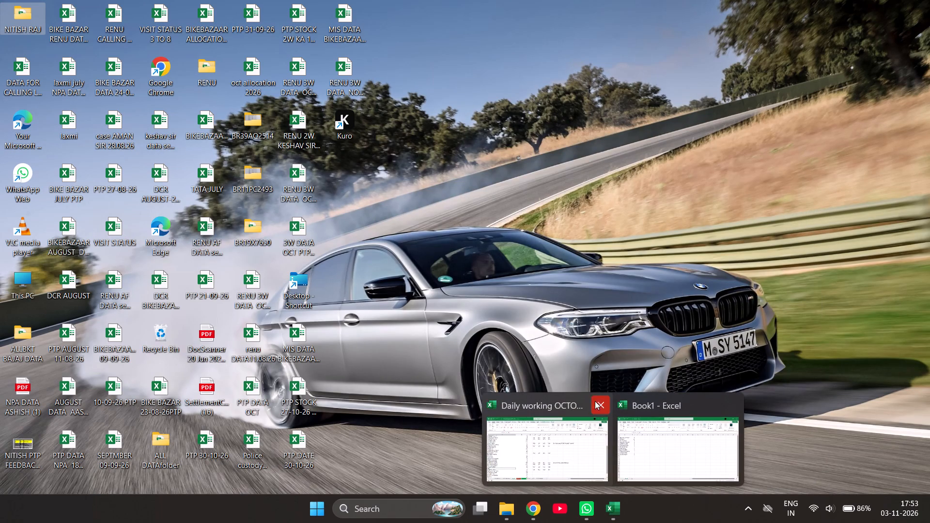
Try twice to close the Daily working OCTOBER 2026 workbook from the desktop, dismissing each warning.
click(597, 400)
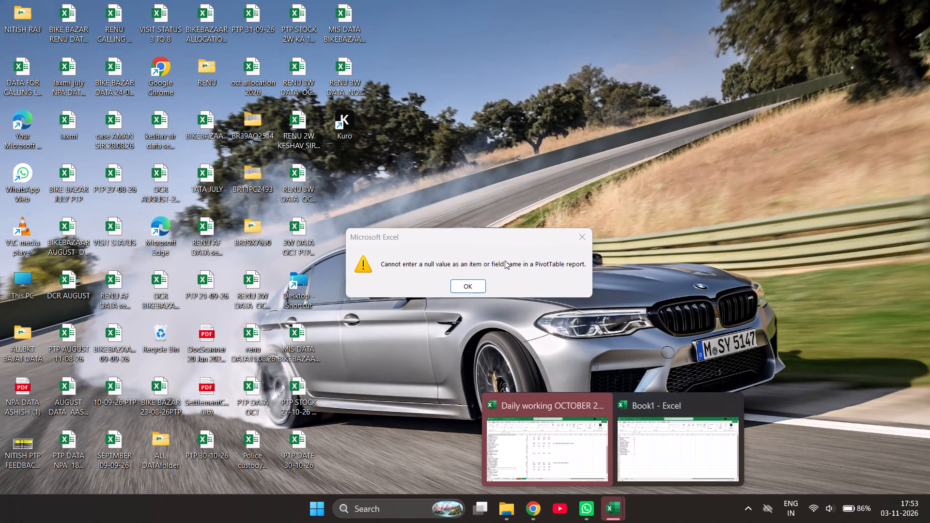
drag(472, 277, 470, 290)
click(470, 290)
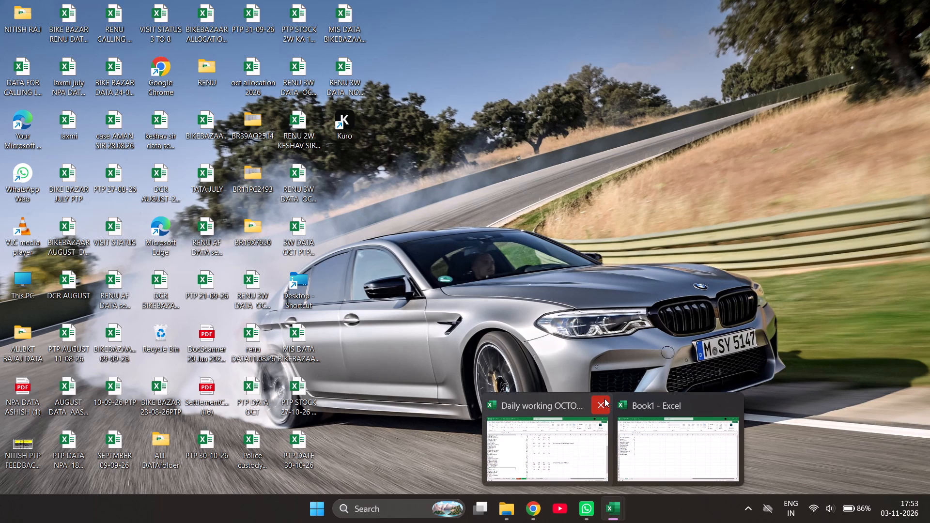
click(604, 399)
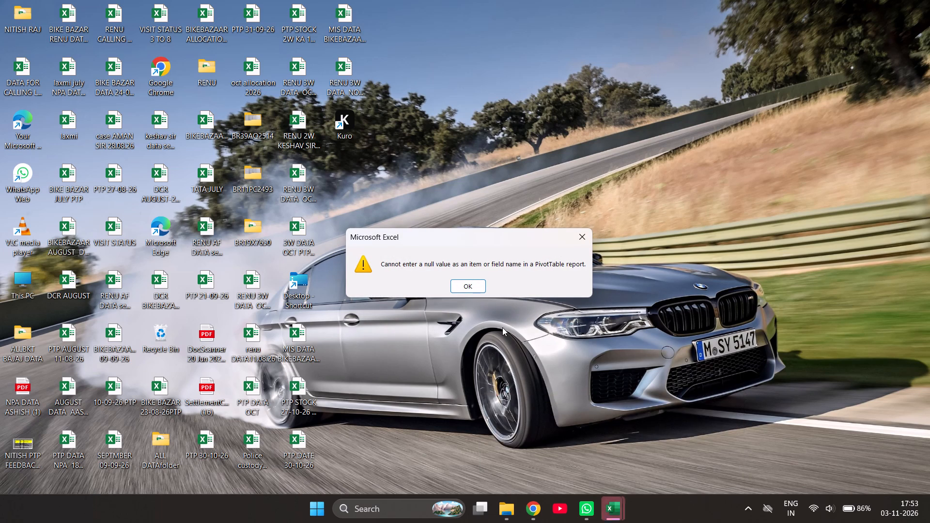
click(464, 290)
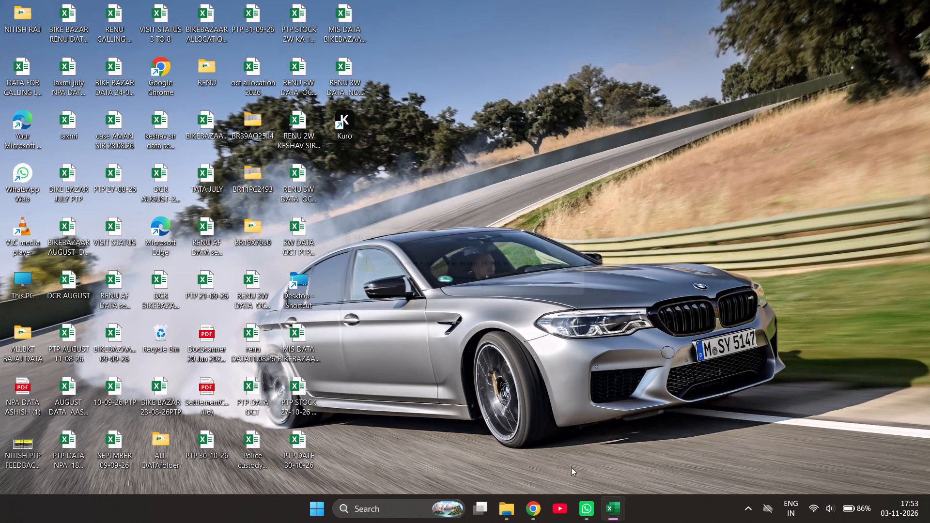
Return to the Daily working OCTOBER 2026 workbook and enter AAA in the blanked pivot label cell A36.
click(569, 451)
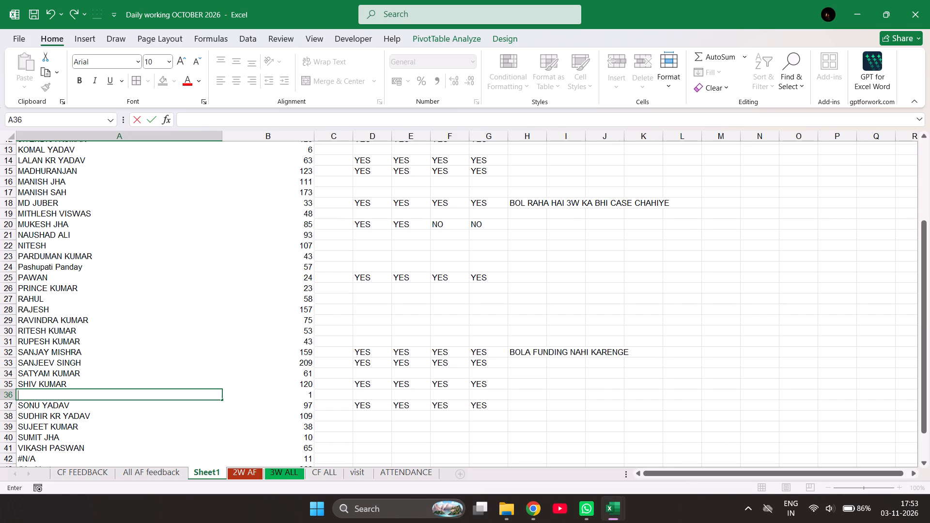
text(AAA)
key(Return)
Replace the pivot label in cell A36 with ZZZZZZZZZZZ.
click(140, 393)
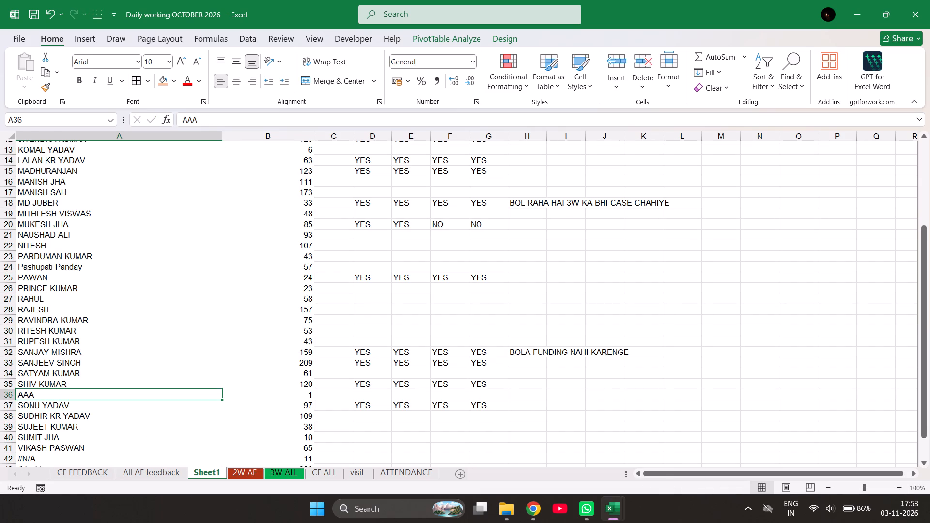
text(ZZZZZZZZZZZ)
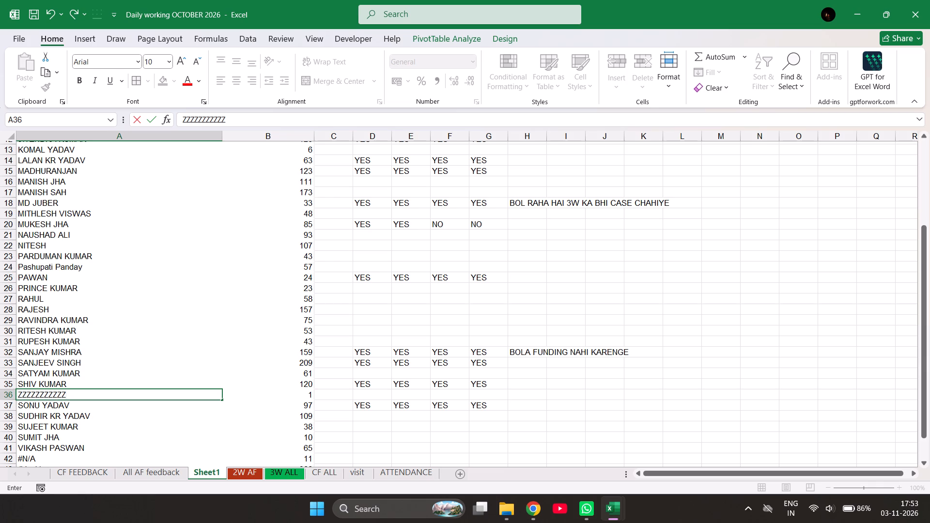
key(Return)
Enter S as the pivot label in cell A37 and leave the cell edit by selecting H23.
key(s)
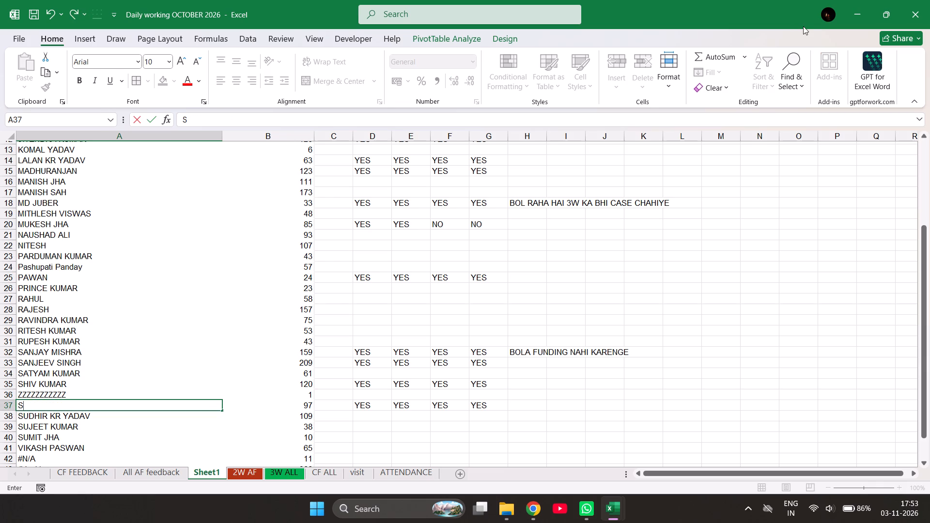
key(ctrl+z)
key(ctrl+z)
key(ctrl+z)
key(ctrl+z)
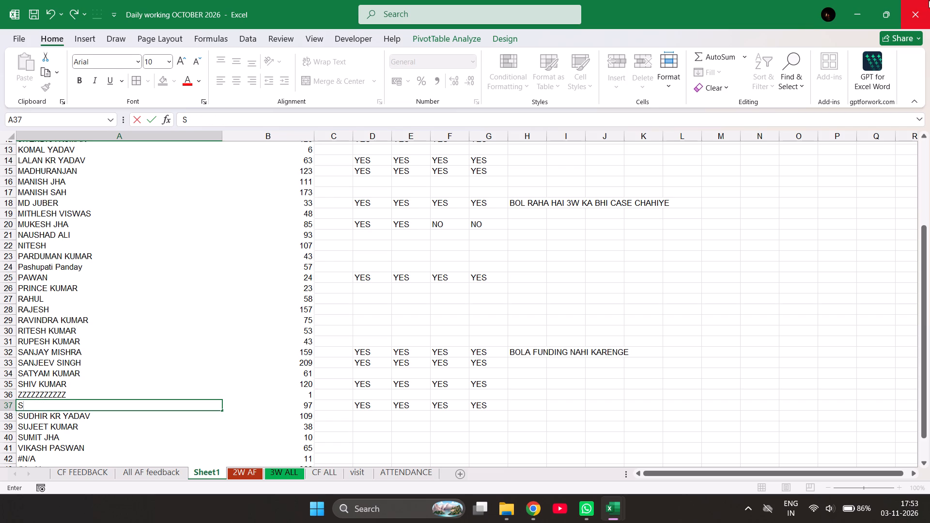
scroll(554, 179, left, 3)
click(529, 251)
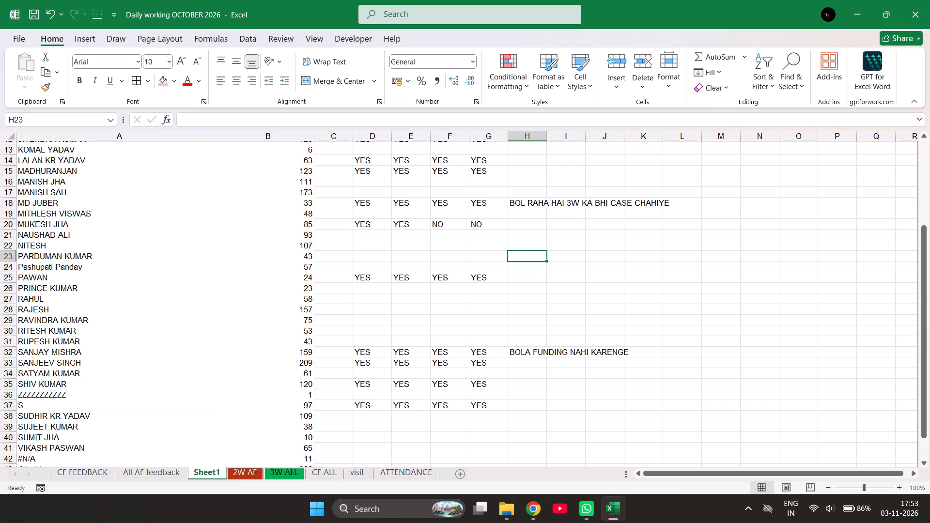
Undo the last three label entries in cells A37 and A36 of the pivot table.
key(ctrl+z)
key(ctrl+z)
key(ctrl+z)
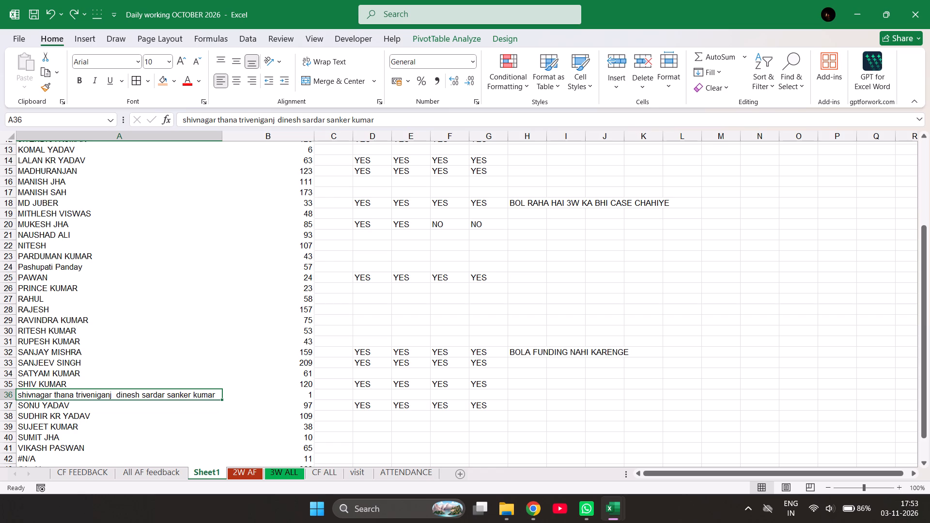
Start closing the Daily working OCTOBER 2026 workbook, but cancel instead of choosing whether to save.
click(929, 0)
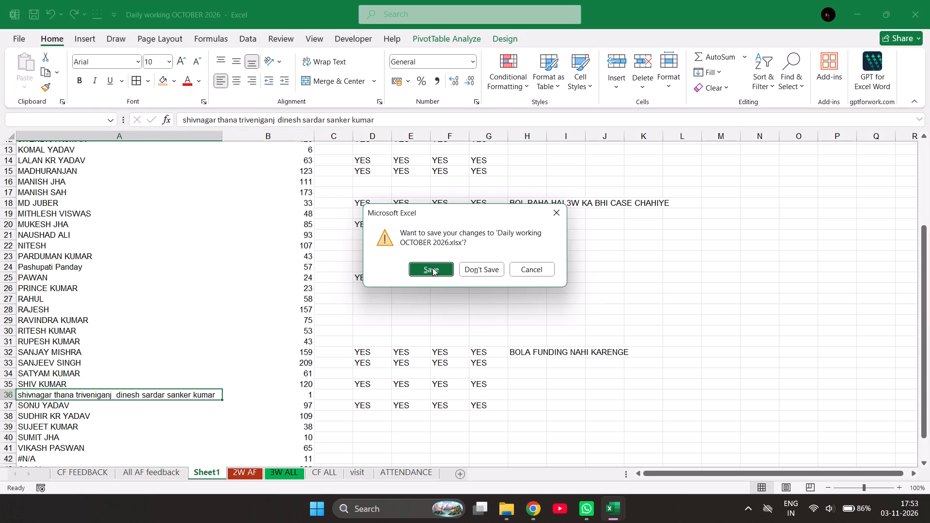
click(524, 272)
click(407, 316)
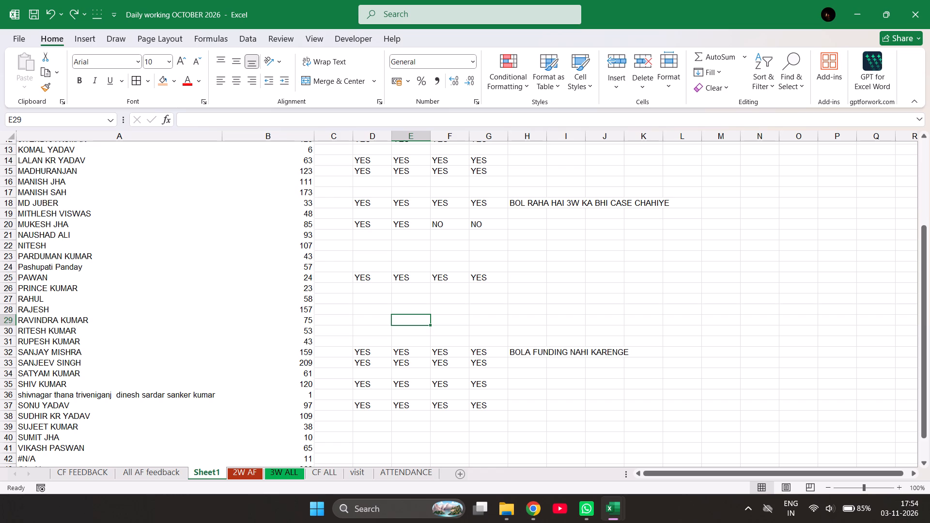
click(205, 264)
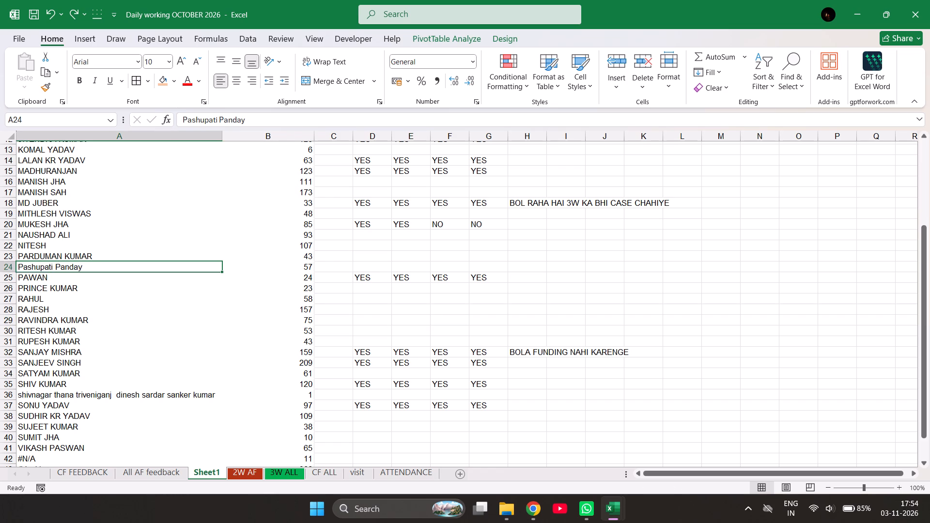
Show the hidden system tray icons.
click(359, 515)
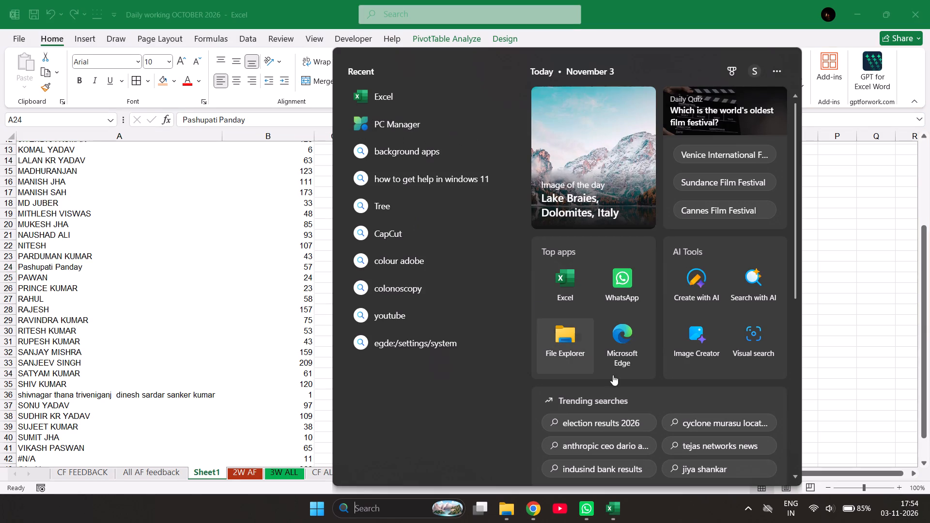
click(745, 520)
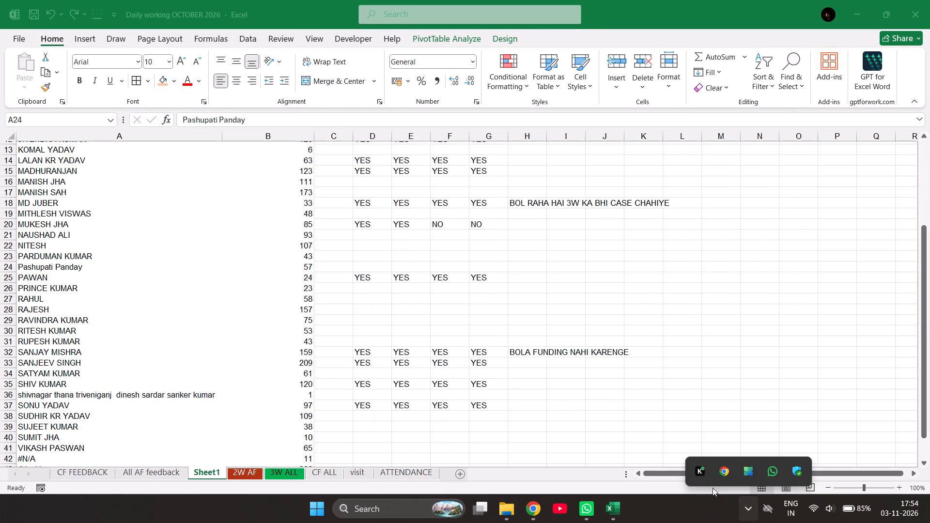
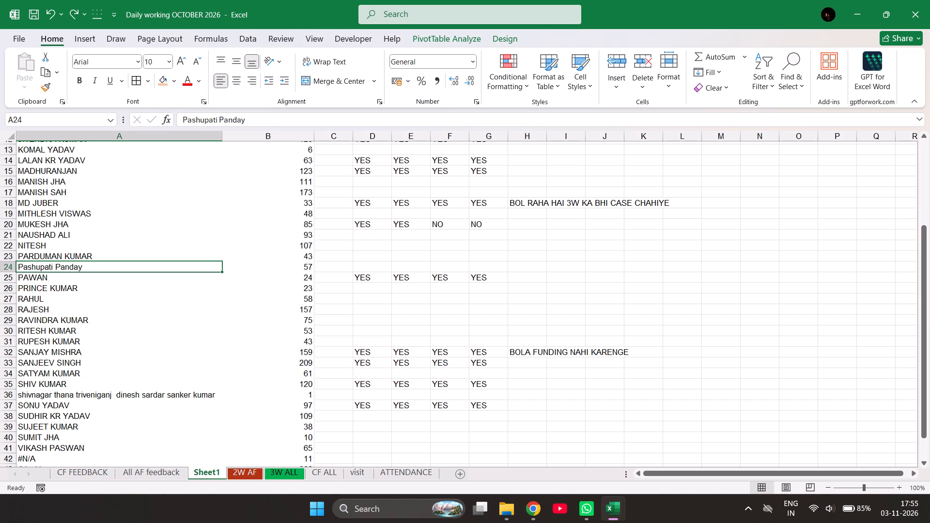
Check the 2W and 3W YES/NO columns beside the pivot labels around rows 22 to 25 of Sheet1.
key(Right)
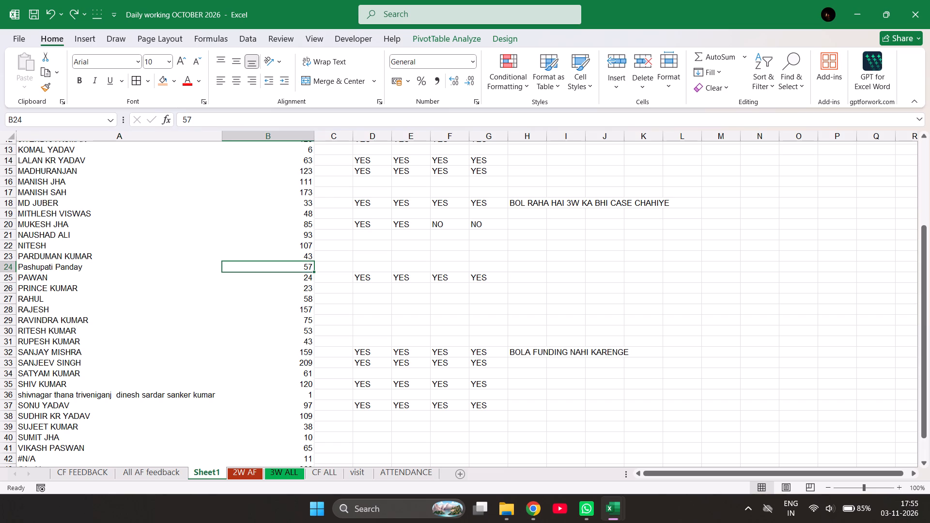
key(Right)
key(Right)
key(Right)
key(Right)
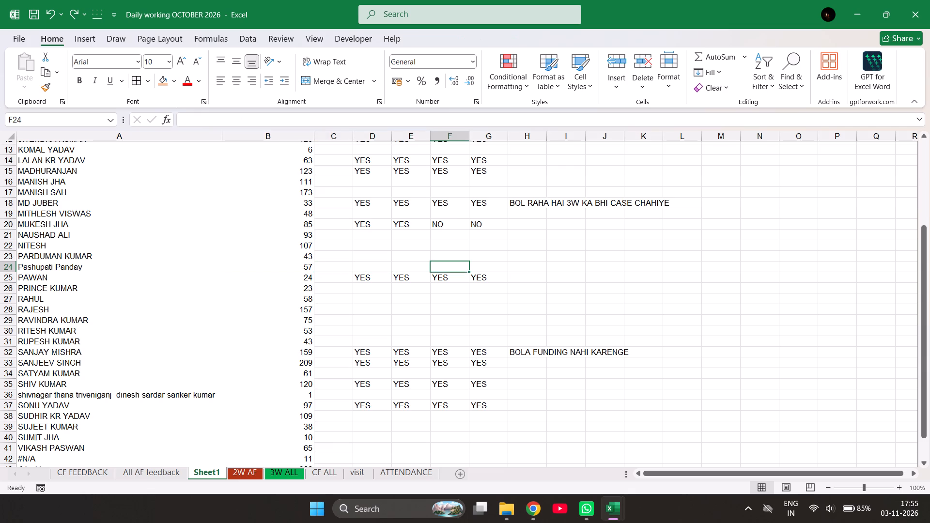
key(Right)
key(Down)
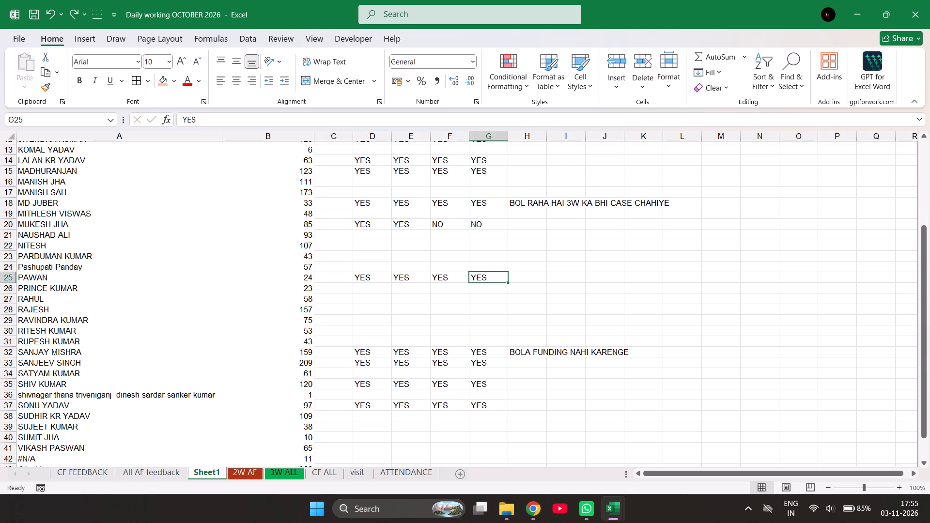
key(Up)
key(Up)
key(Up)
scroll(599, 281, up, 1)
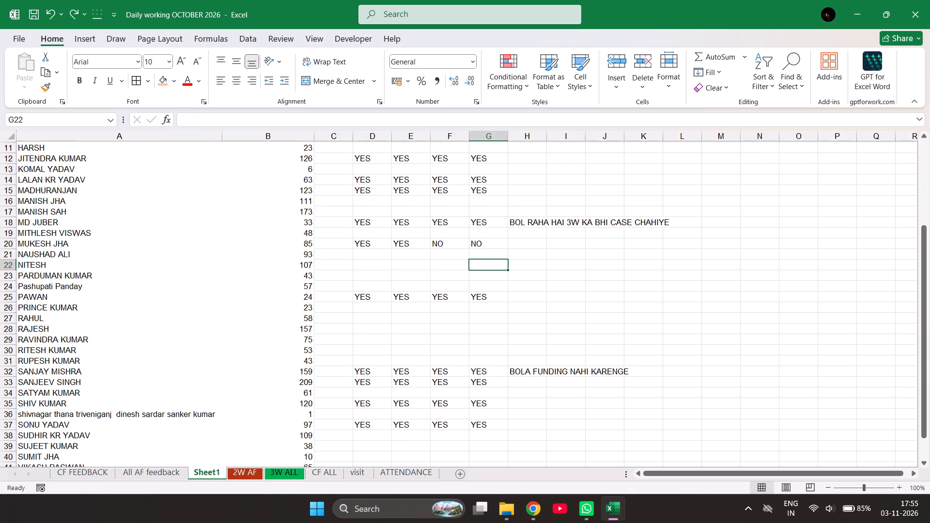
scroll(599, 281, up, 1)
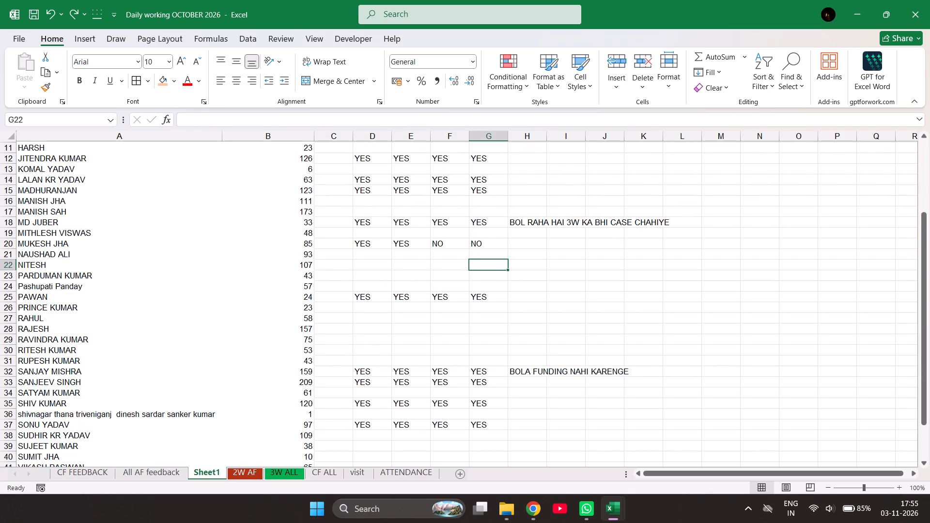
Follow the YES/NO entries from pivot row 23 across to column G and up past the 3W WRI heading.
click(60, 284)
click(77, 278)
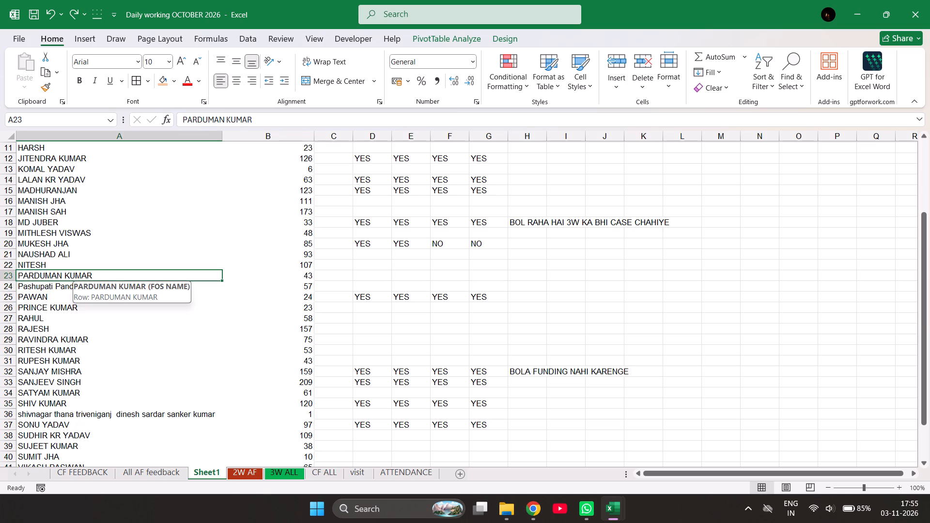
key(Right)
key(Right)
key(Right)
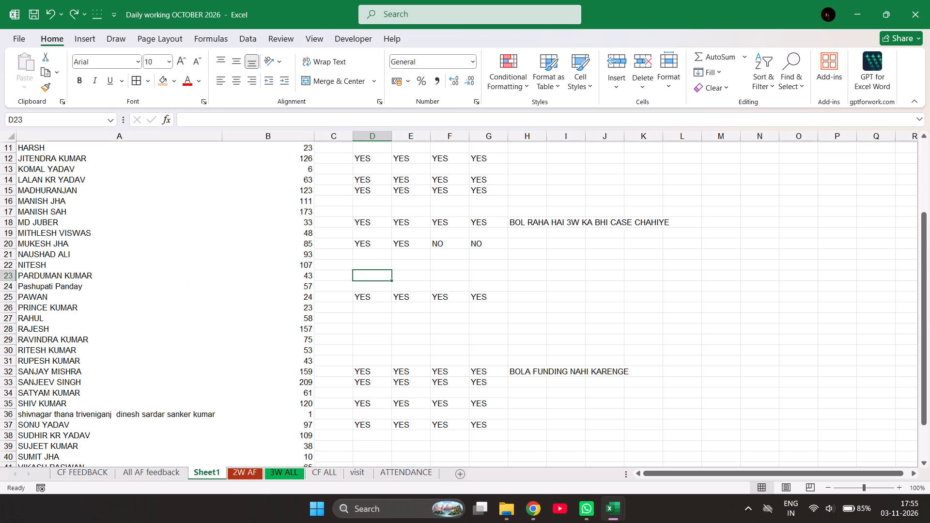
key(Right)
key(Right)
key(Right)
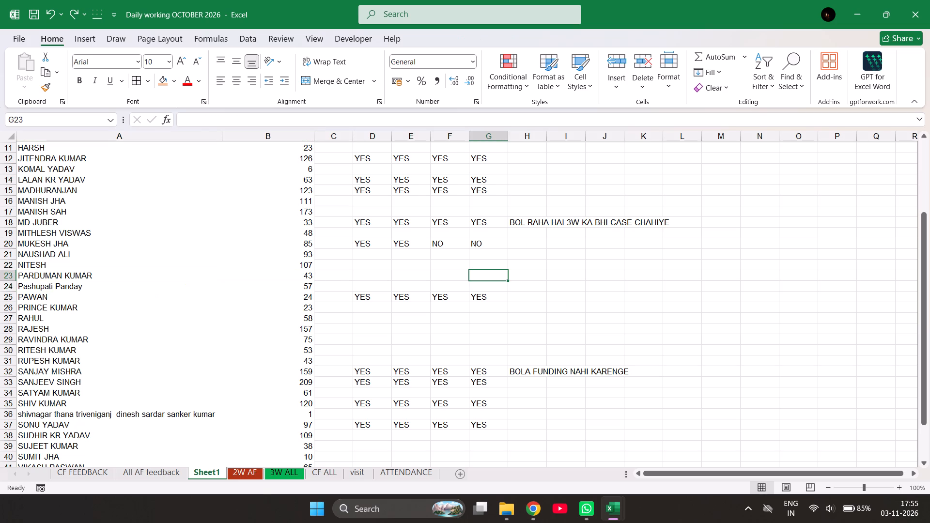
key(Up)
key(Up)
key(Up)
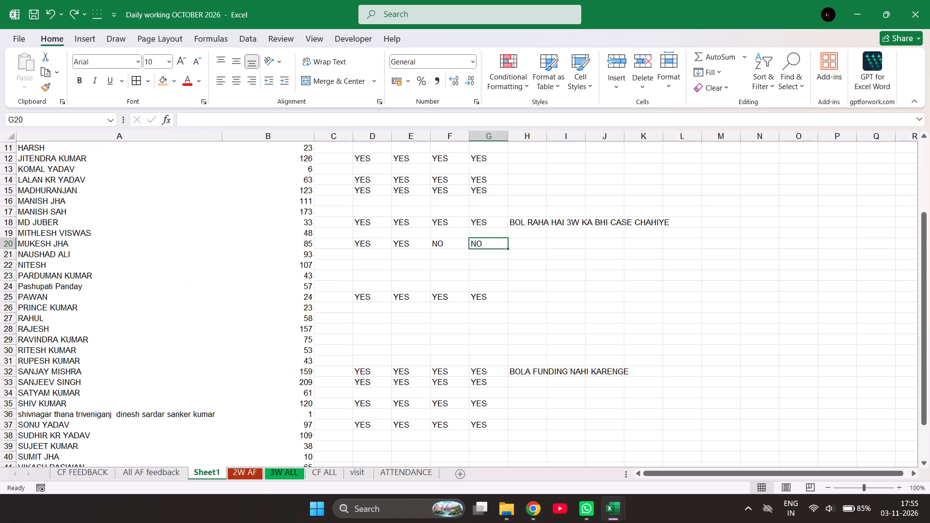
key(Up)
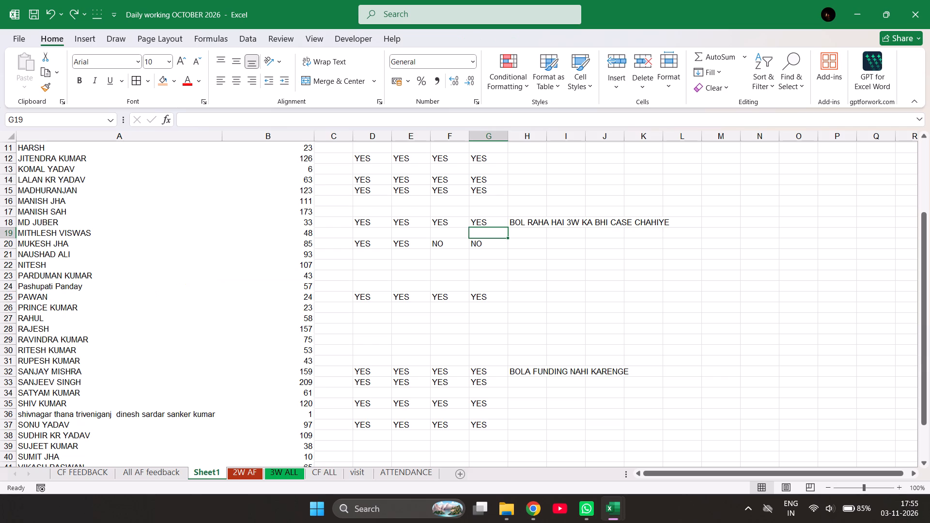
key(ctrl+Up)
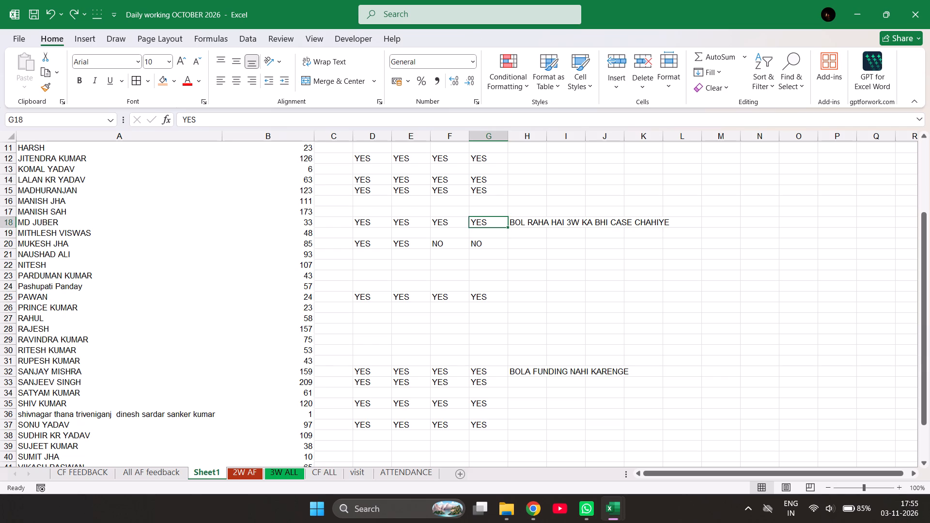
key(ctrl+Up)
key(ctrl+Up)
key(ctrl+Up)
key(ctrl+Up)
key(ctrl+Up)
key(ctrl+Up)
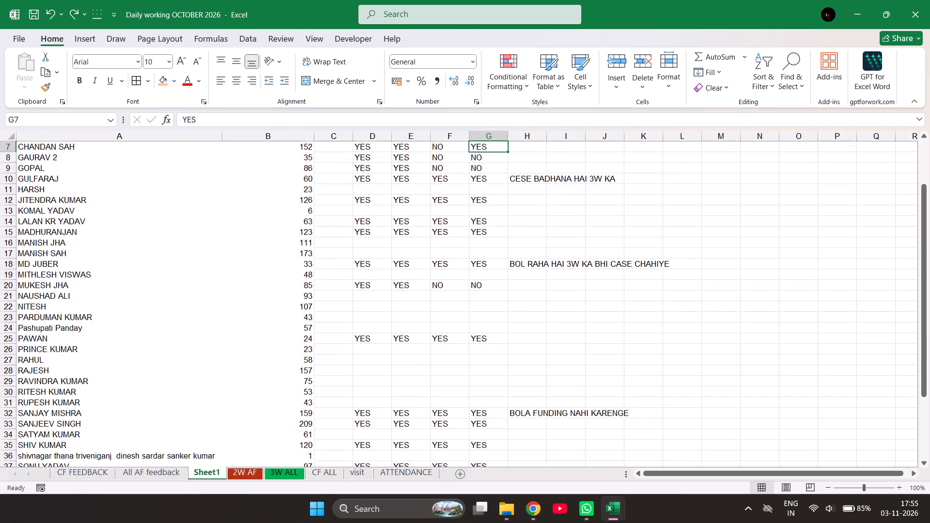
key(ctrl+Up)
key(Up)
key(Up)
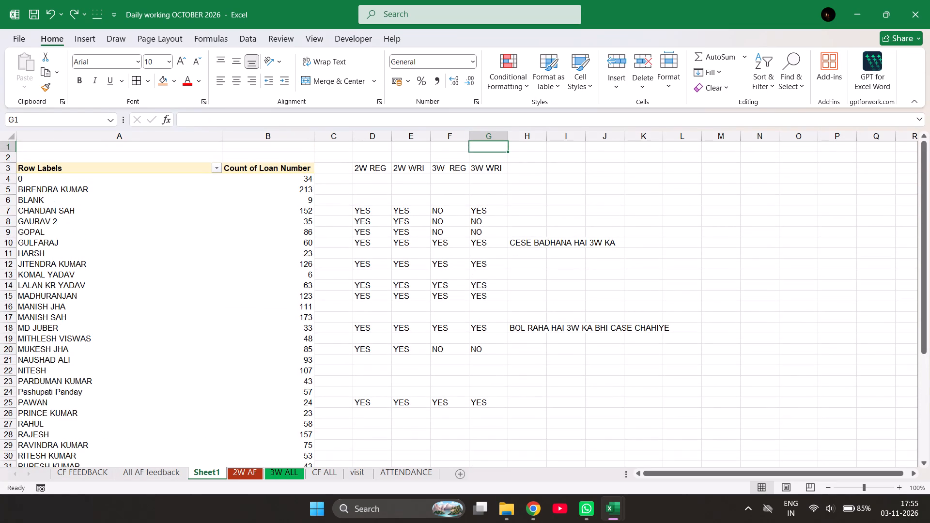
Look over the pivot table's row labels and loan counts, from the first label down to the Grand Total.
click(51, 181)
scroll(51, 181, right, 1)
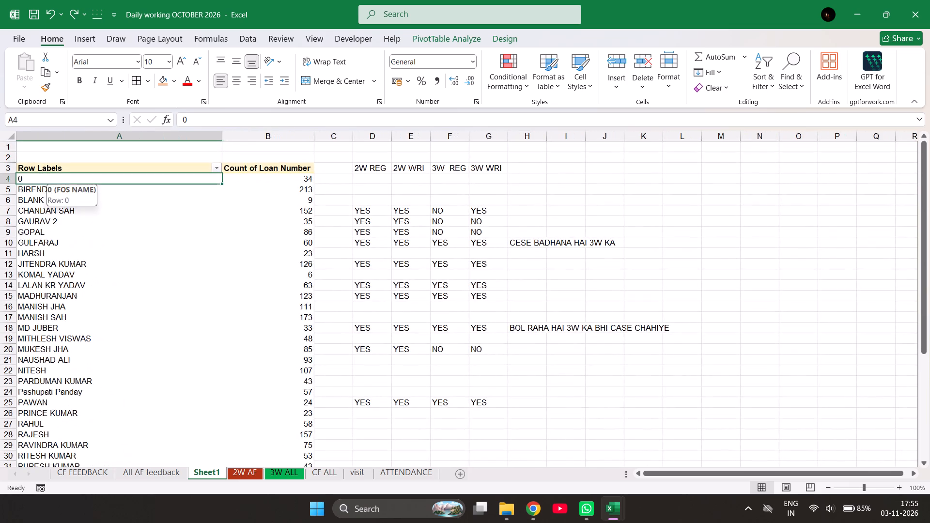
scroll(116, 213, down, 2)
scroll(116, 213, up, 1)
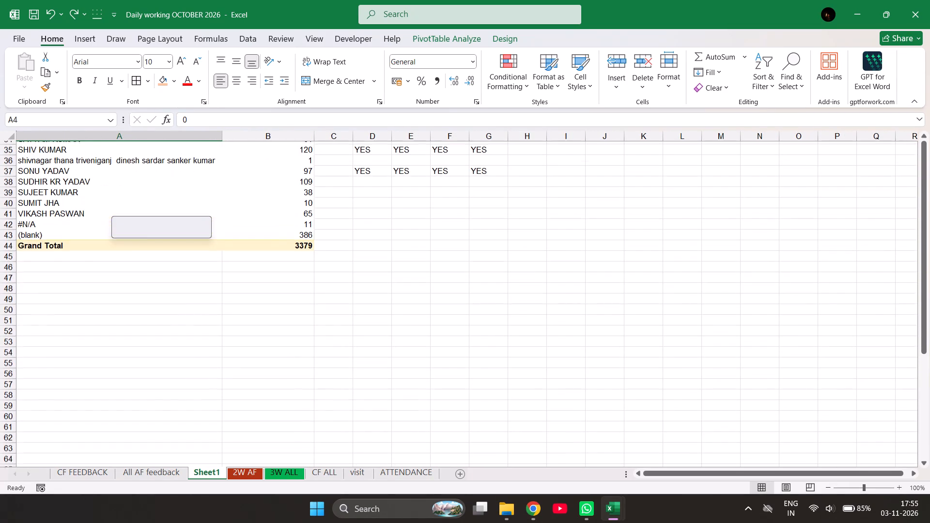
scroll(116, 213, up, 1)
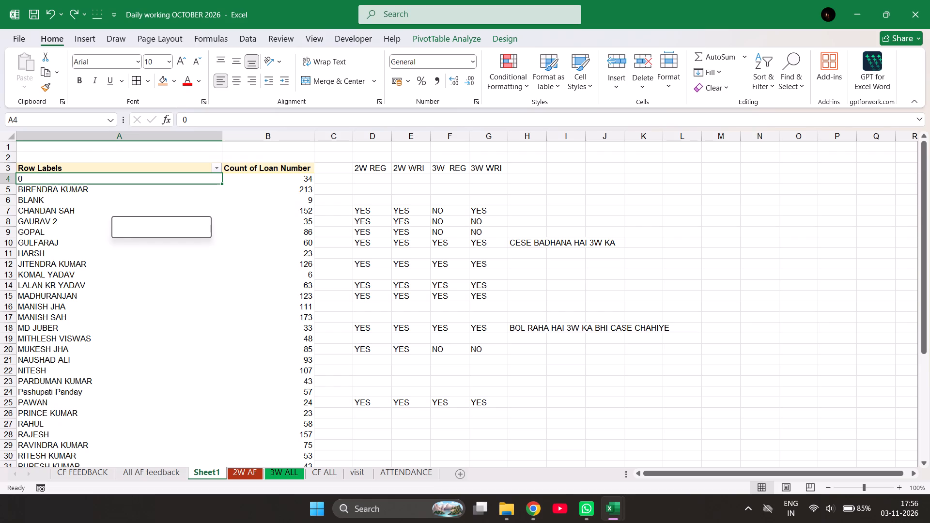
click(170, 191)
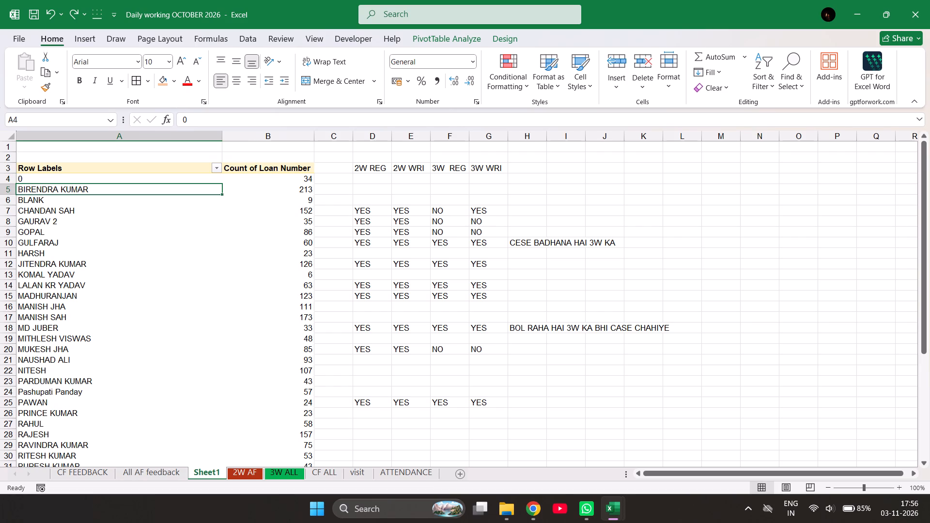
click(170, 207)
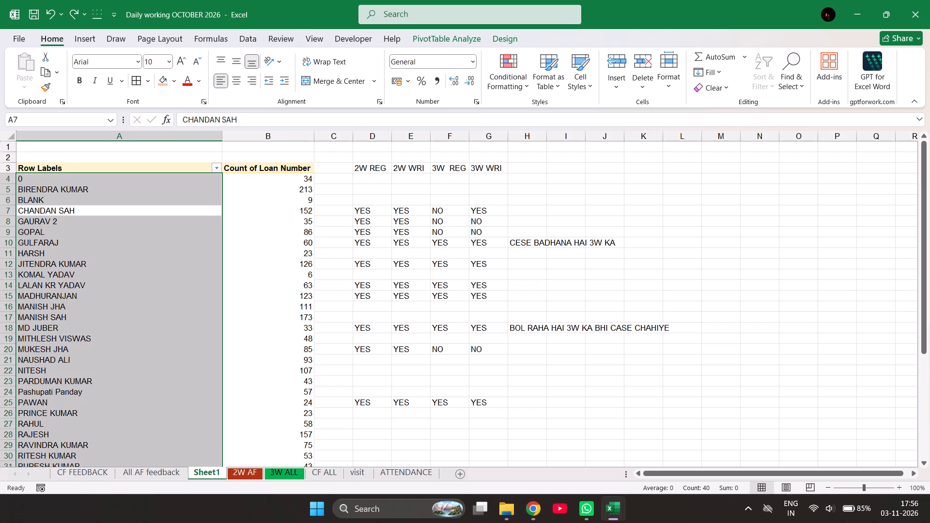
click(268, 256)
click(106, 196)
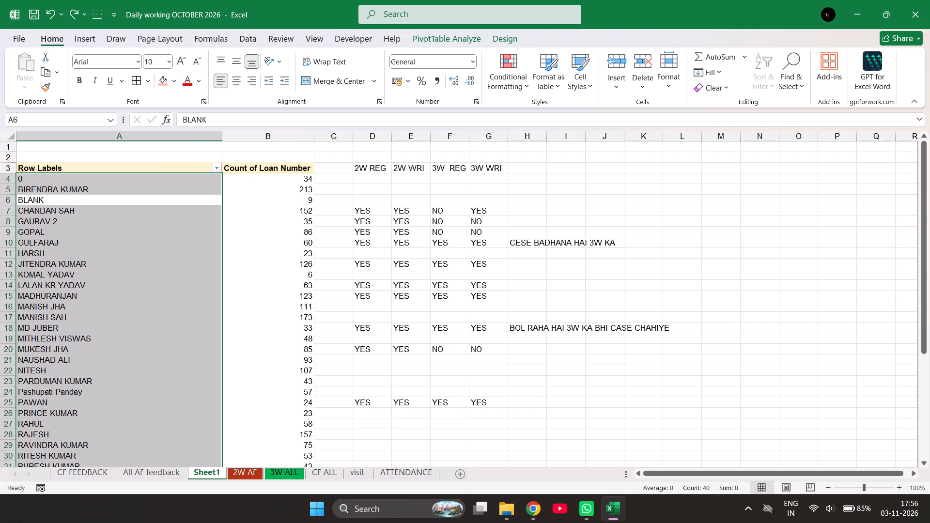
click(68, 239)
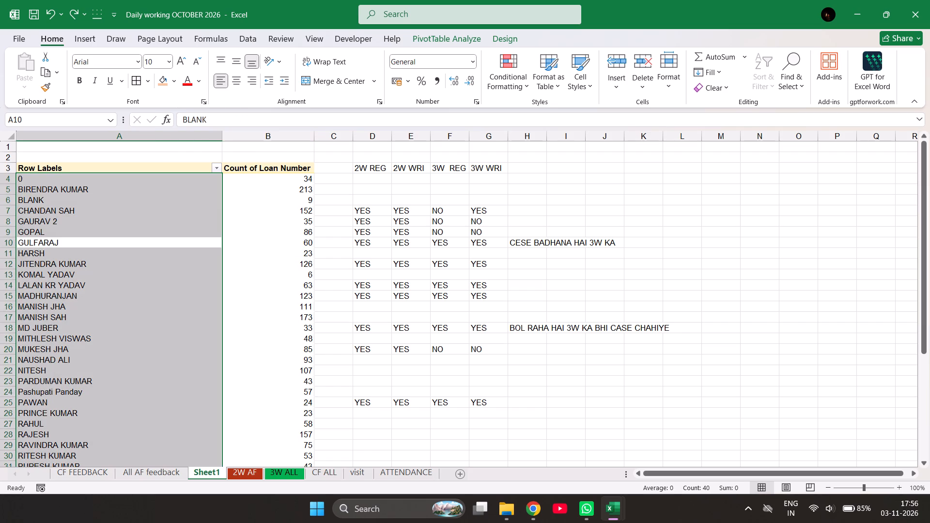
click(290, 289)
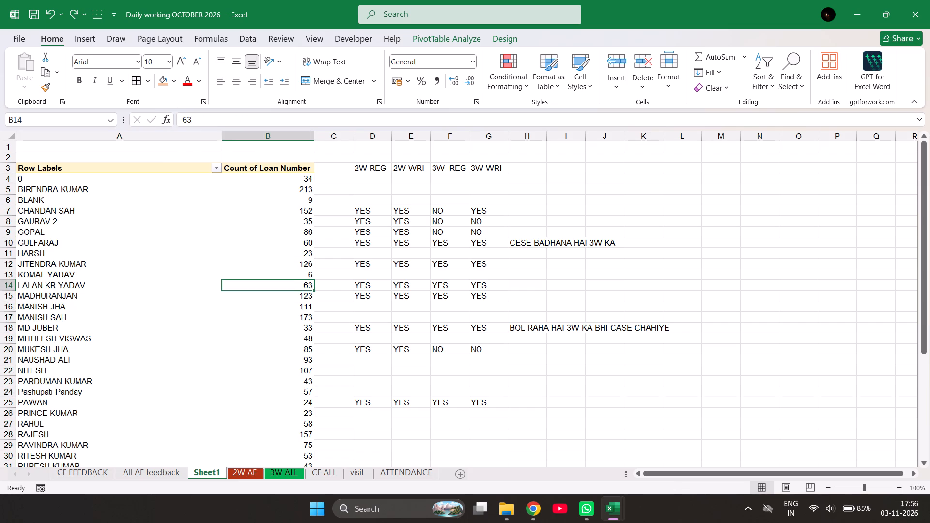
click(199, 270)
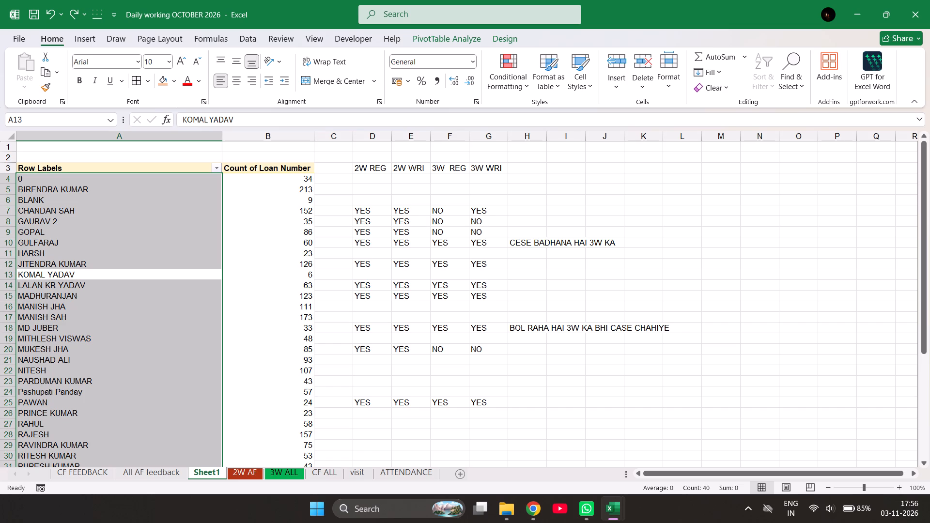
click(143, 277)
scroll(163, 358, down, 1)
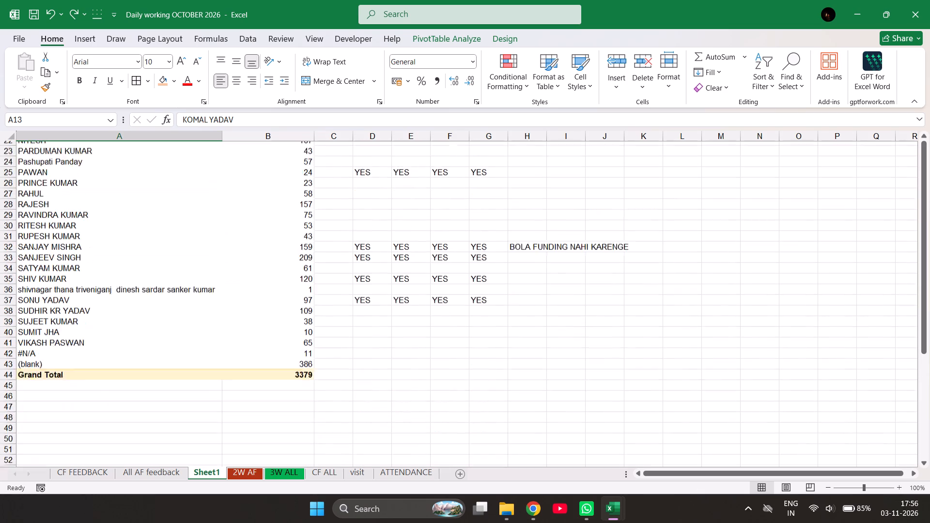
scroll(163, 358, down, 1)
scroll(163, 358, up, 3)
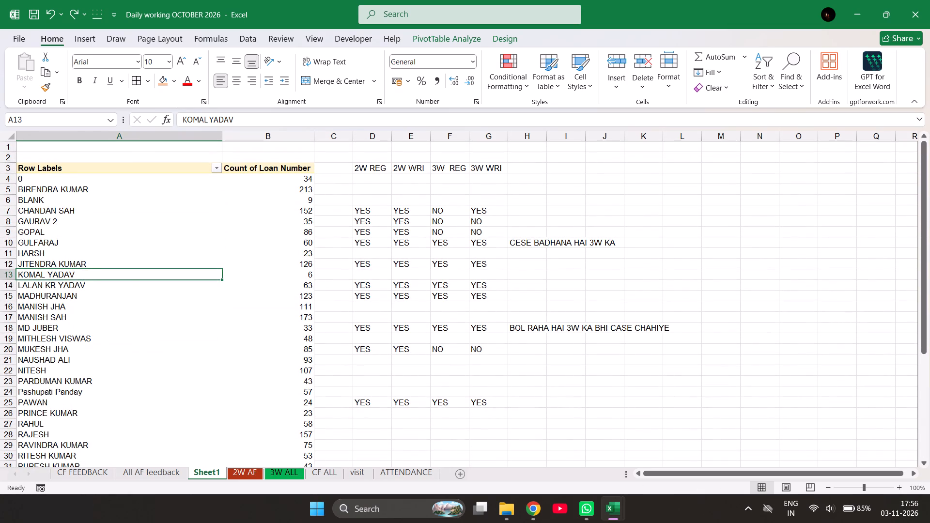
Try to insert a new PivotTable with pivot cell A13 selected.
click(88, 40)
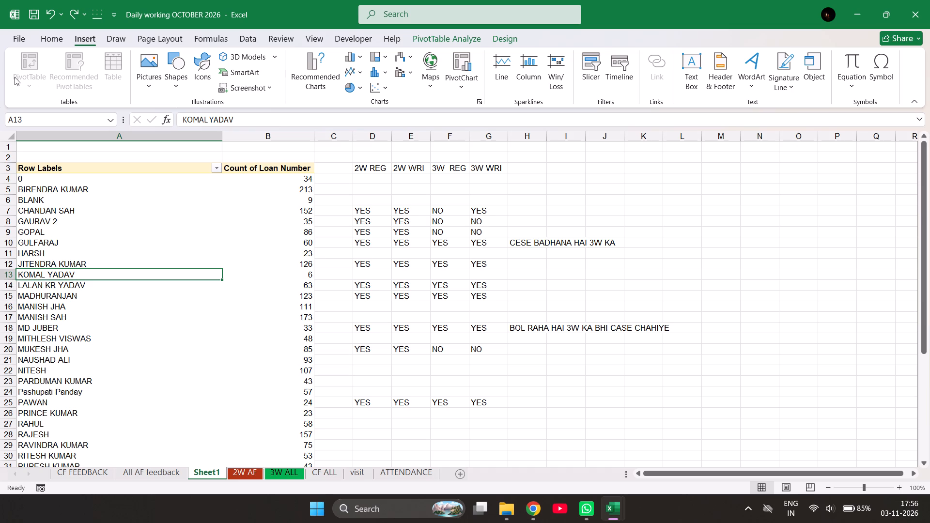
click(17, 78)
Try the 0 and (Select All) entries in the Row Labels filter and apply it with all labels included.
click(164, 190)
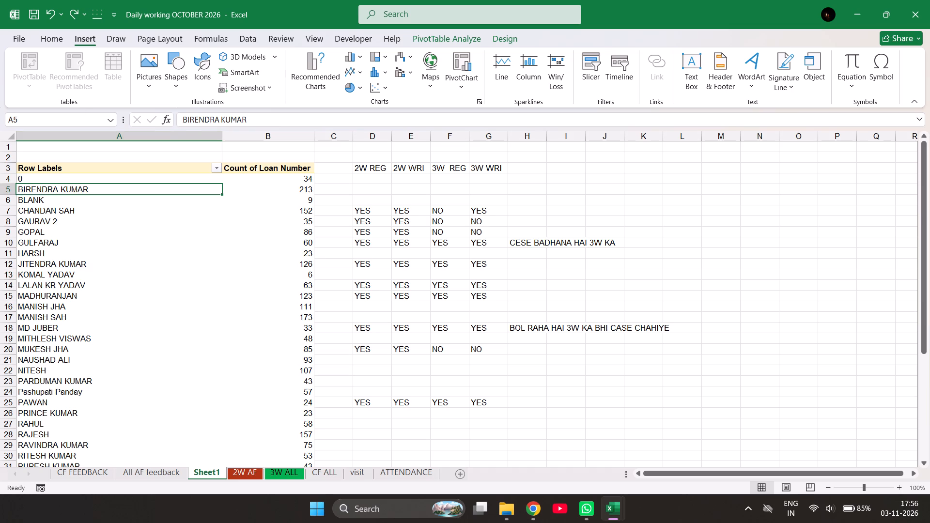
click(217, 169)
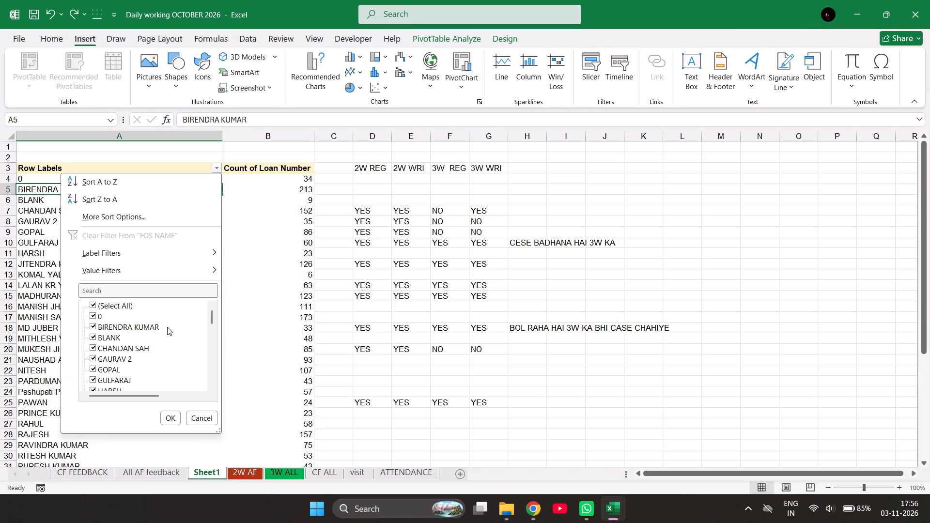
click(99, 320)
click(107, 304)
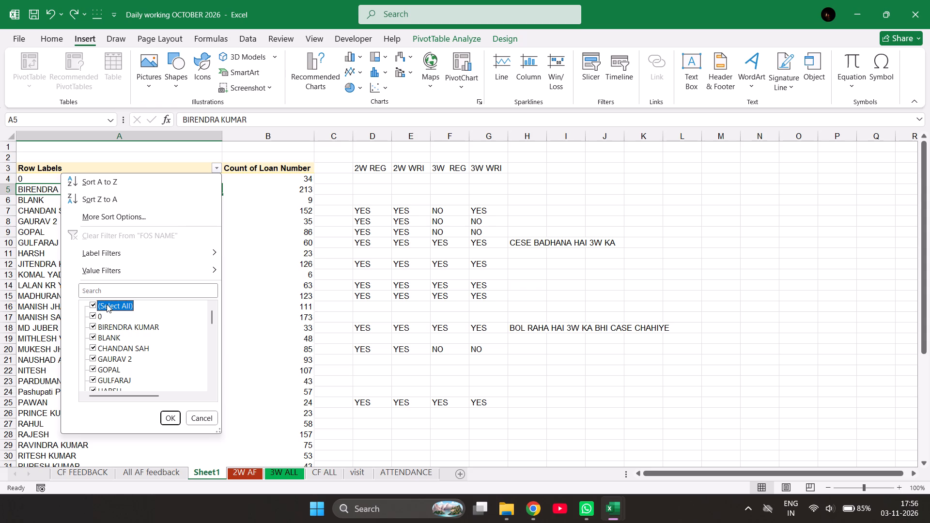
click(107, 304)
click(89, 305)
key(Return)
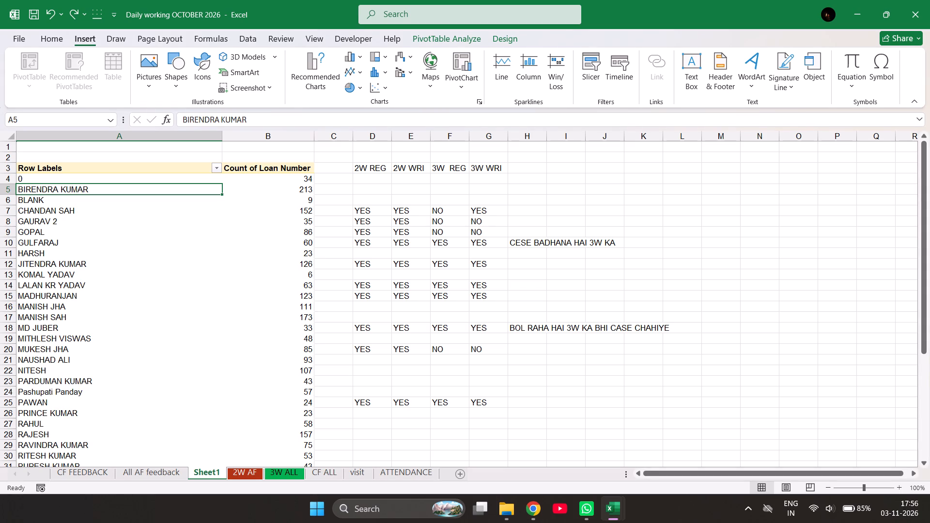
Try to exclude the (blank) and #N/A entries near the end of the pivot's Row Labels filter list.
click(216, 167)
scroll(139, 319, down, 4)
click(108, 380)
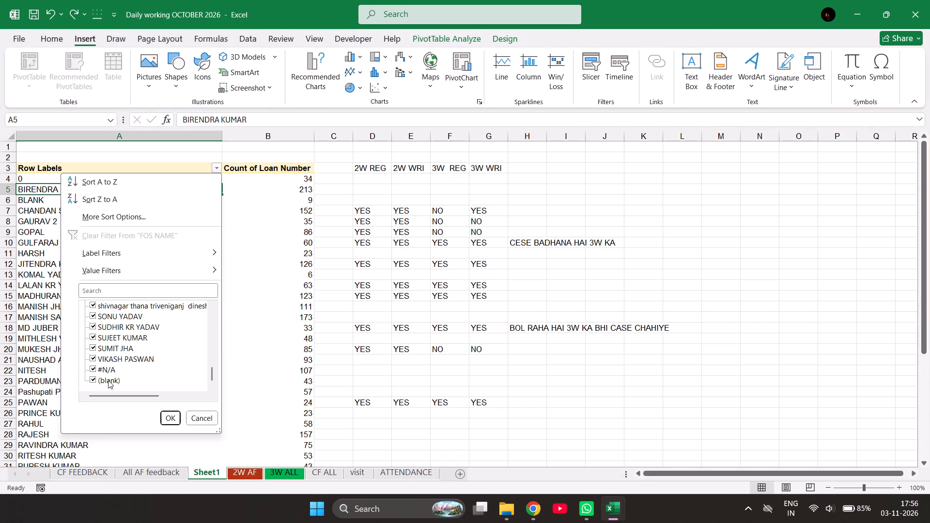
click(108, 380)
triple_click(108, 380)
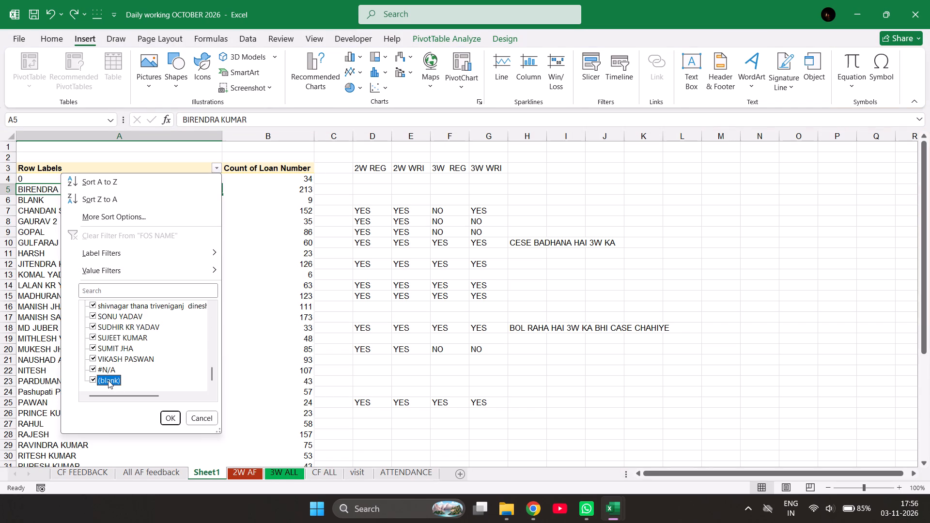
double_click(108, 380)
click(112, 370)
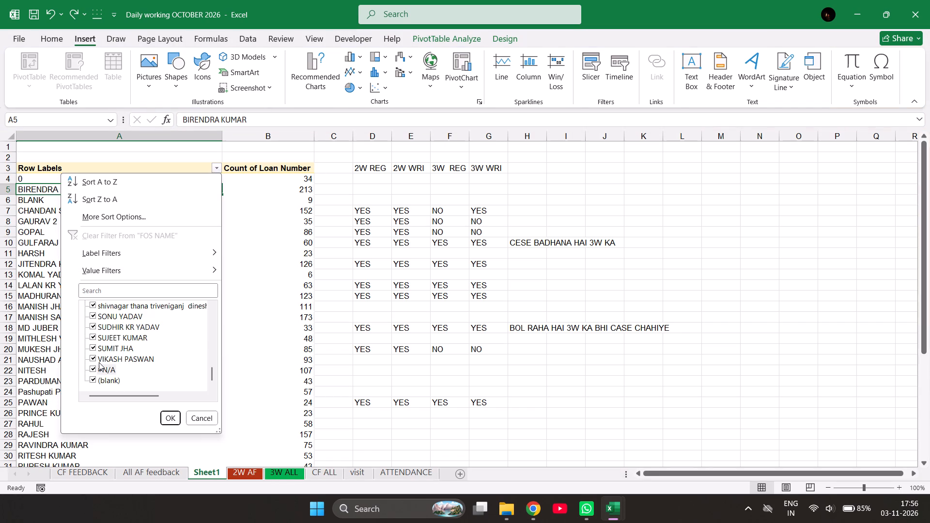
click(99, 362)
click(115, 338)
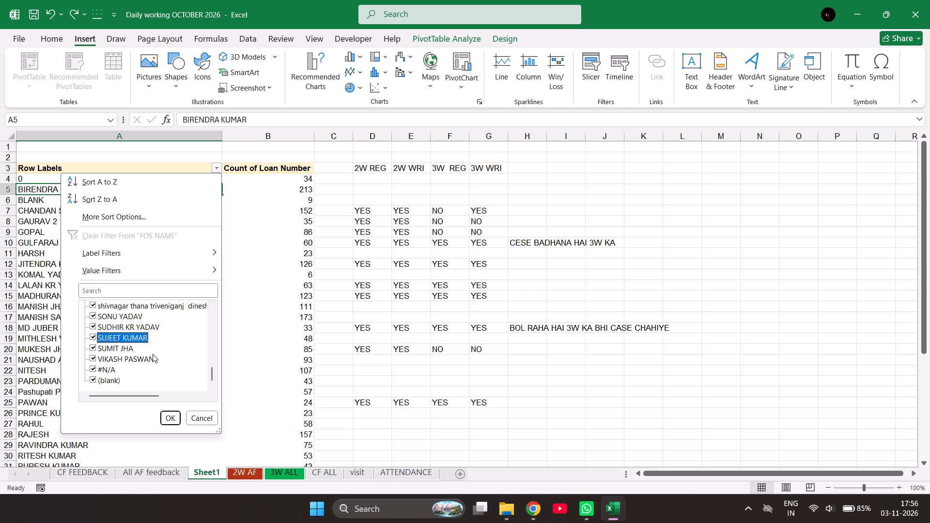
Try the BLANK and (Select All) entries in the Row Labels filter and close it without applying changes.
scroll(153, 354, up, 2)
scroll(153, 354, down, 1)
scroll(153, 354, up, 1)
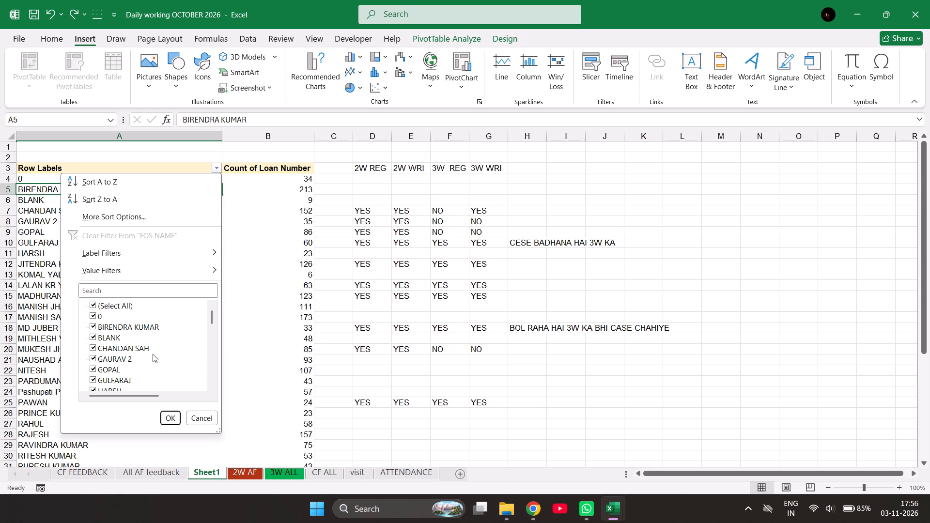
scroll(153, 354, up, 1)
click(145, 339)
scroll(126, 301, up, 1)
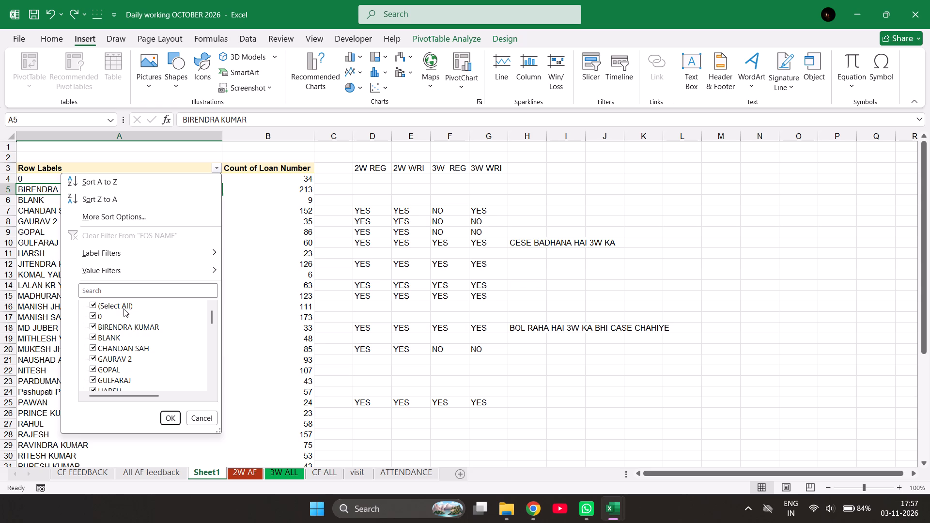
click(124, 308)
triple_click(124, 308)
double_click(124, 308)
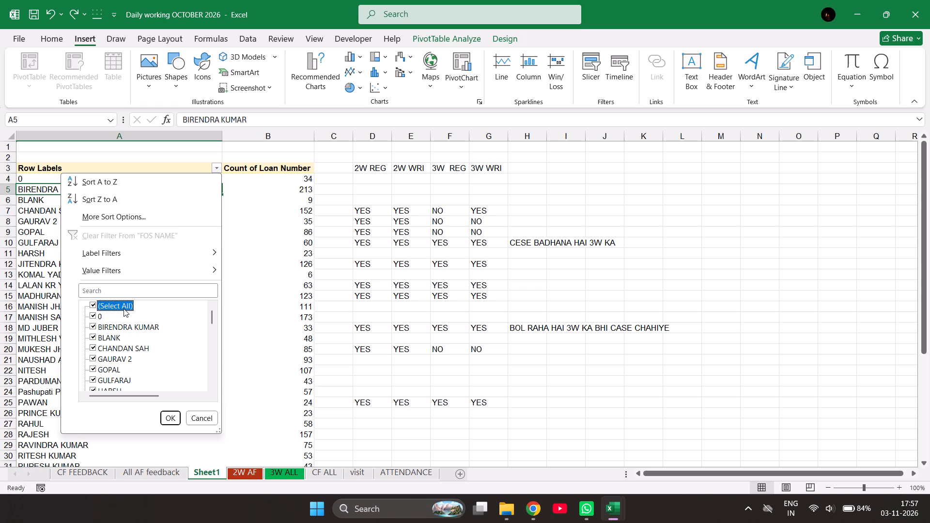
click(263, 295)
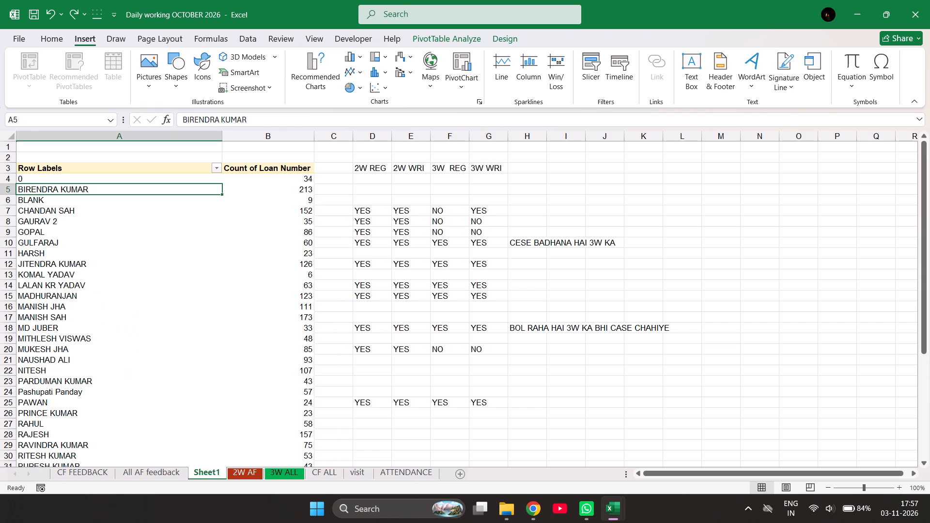
Add worksheet AutoFilter controls to the pivot's header row with cell B2 above it selected.
click(265, 234)
click(264, 166)
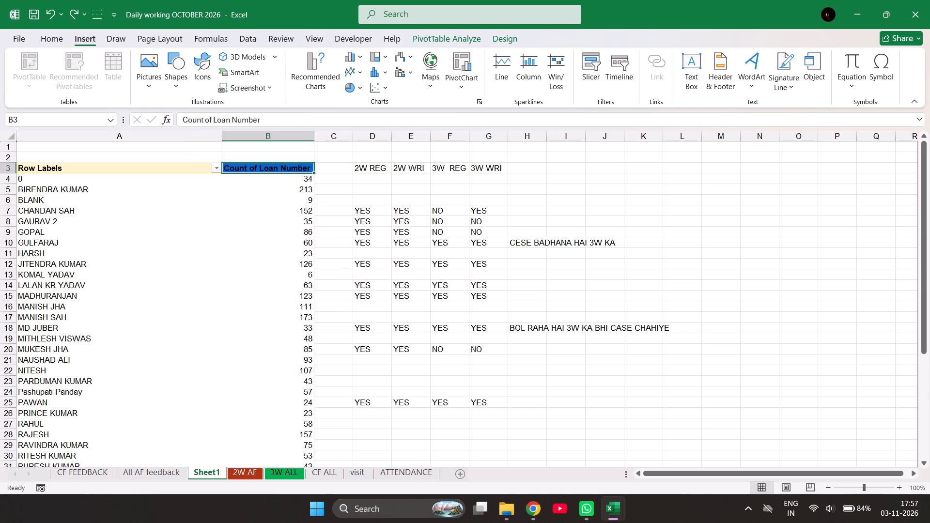
click(274, 156)
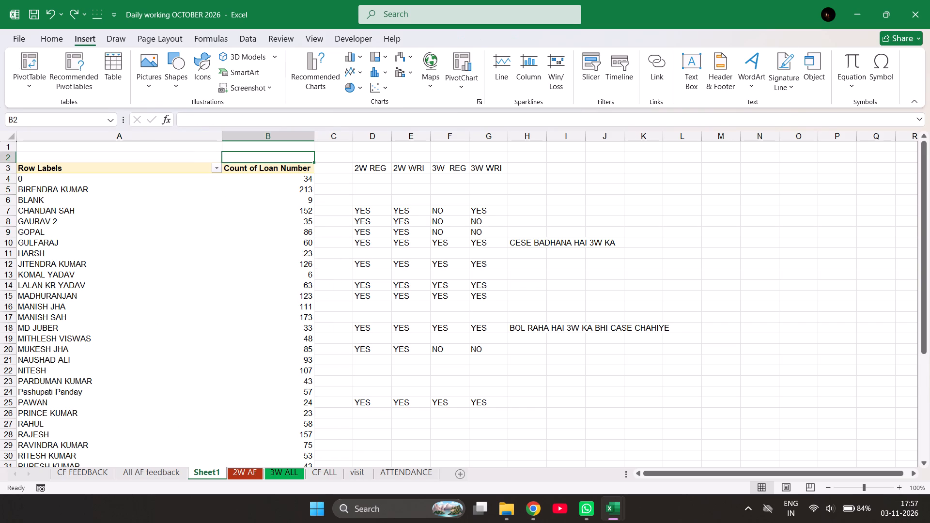
key(ctrl+shift+l)
click(338, 188)
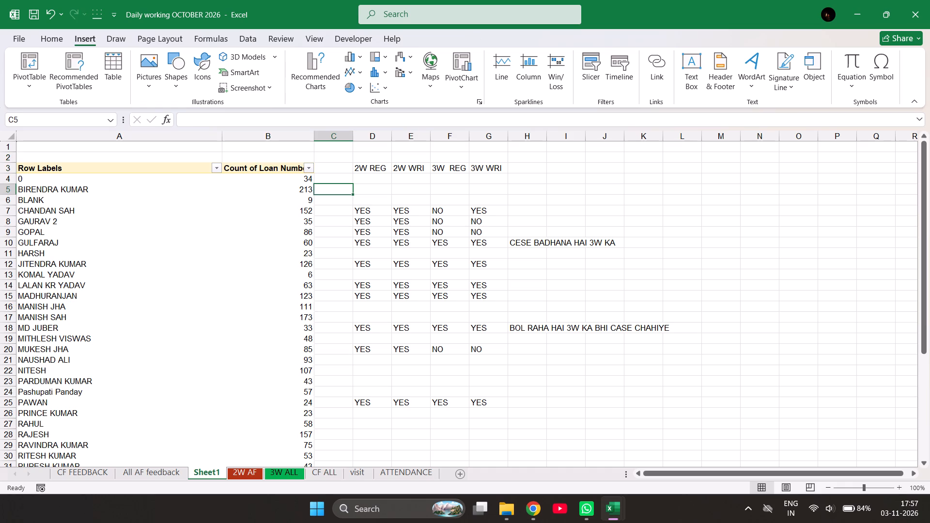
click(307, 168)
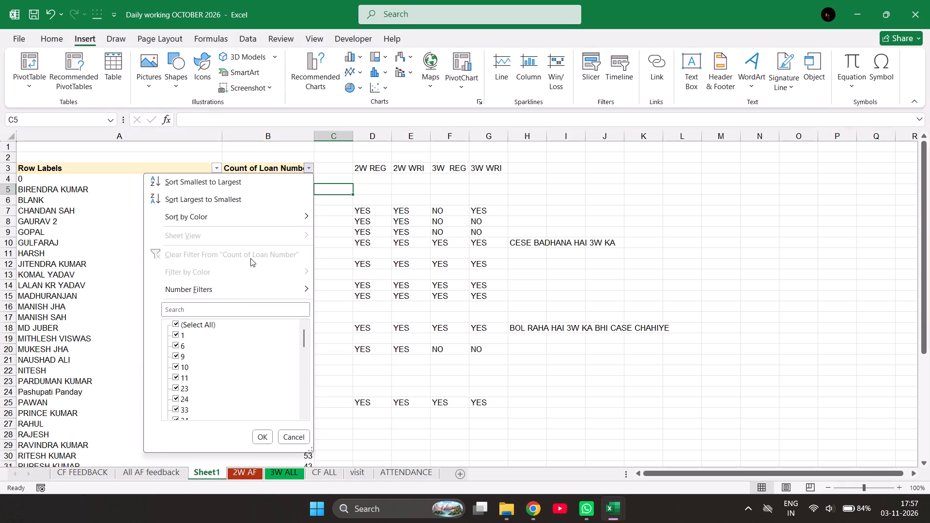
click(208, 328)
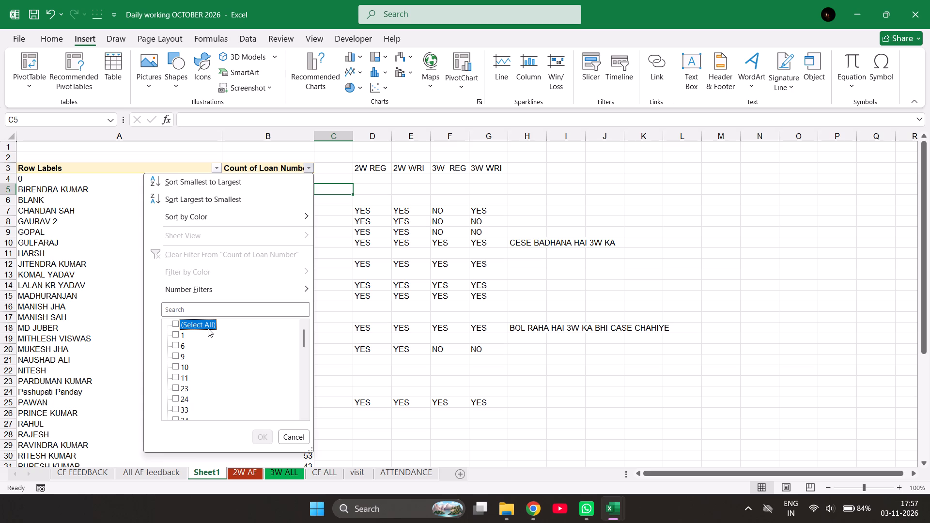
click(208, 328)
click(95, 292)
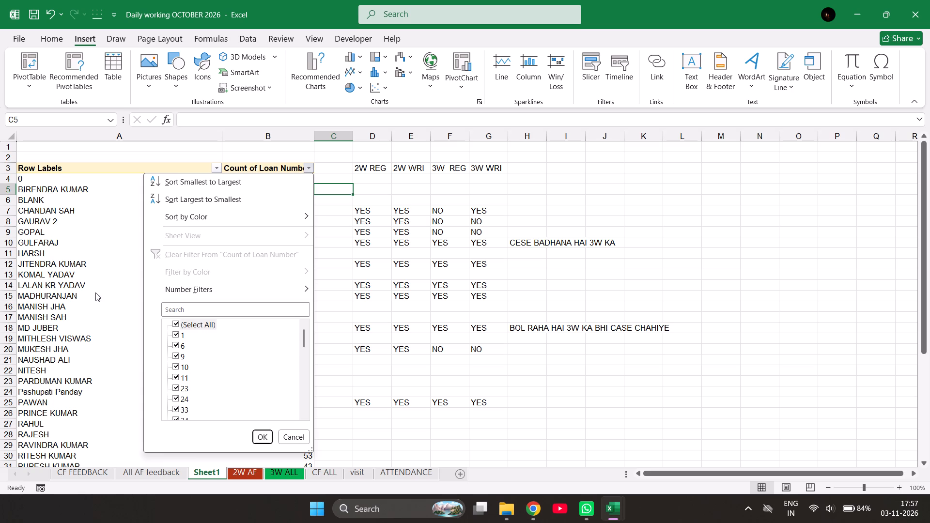
Filter the Row Labels column to exclude 0, #N/A, (blank) and the shivnagar entry, keeping all other labels.
click(217, 165)
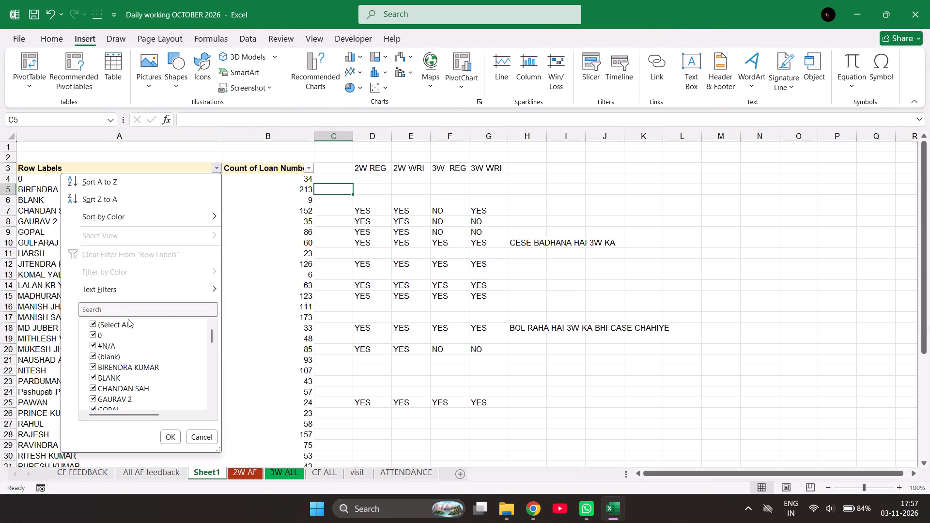
click(128, 319)
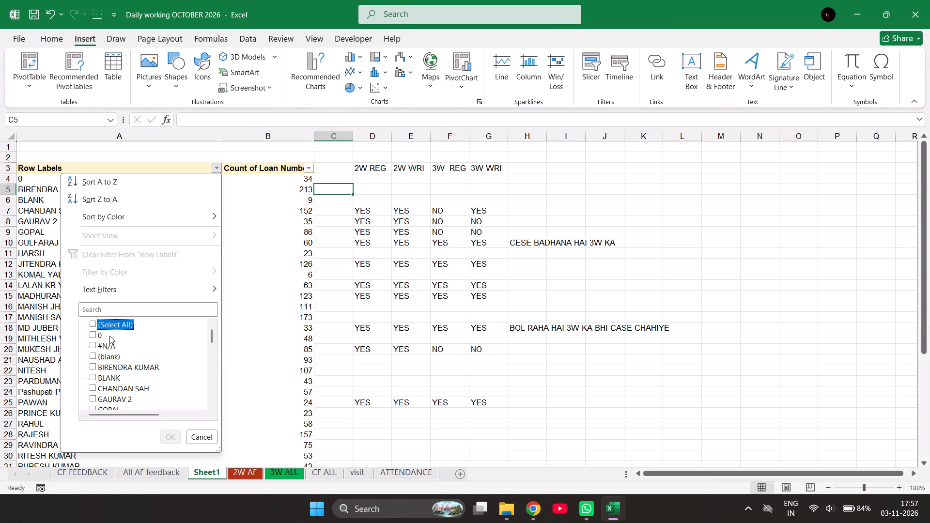
click(137, 324)
key(Return)
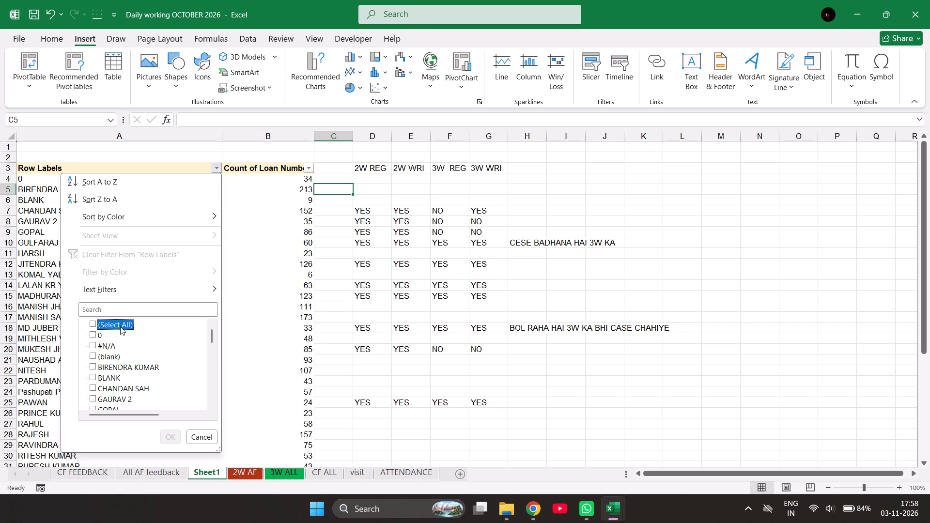
click(120, 326)
click(96, 338)
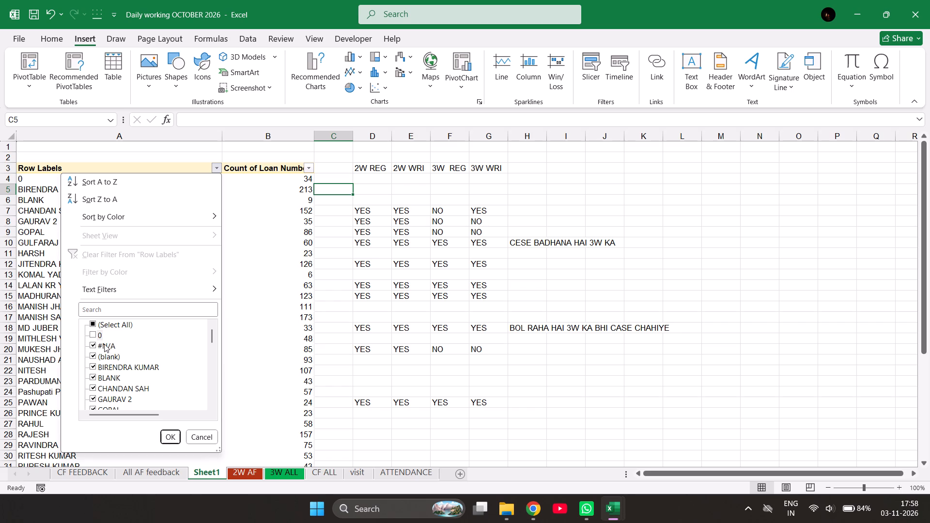
click(104, 344)
click(112, 359)
scroll(112, 359, down, 6)
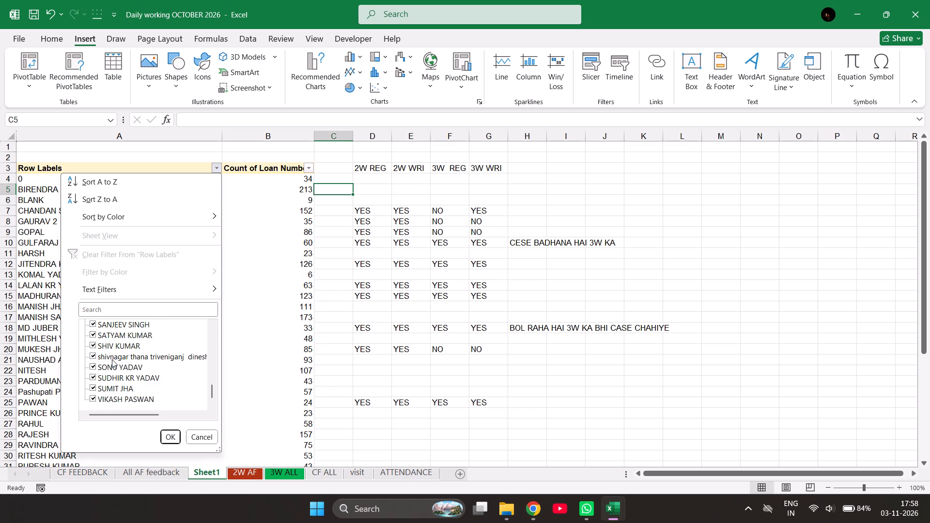
scroll(112, 359, down, 2)
click(115, 343)
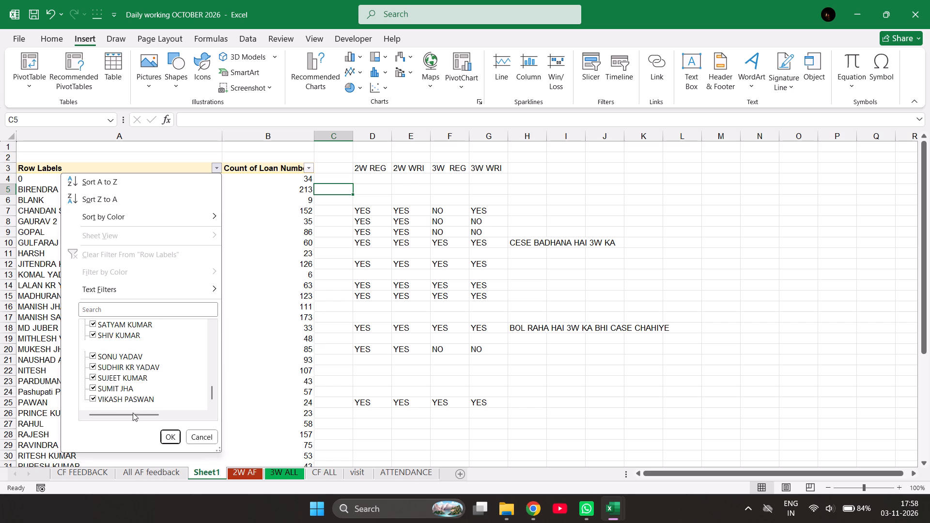
click(173, 434)
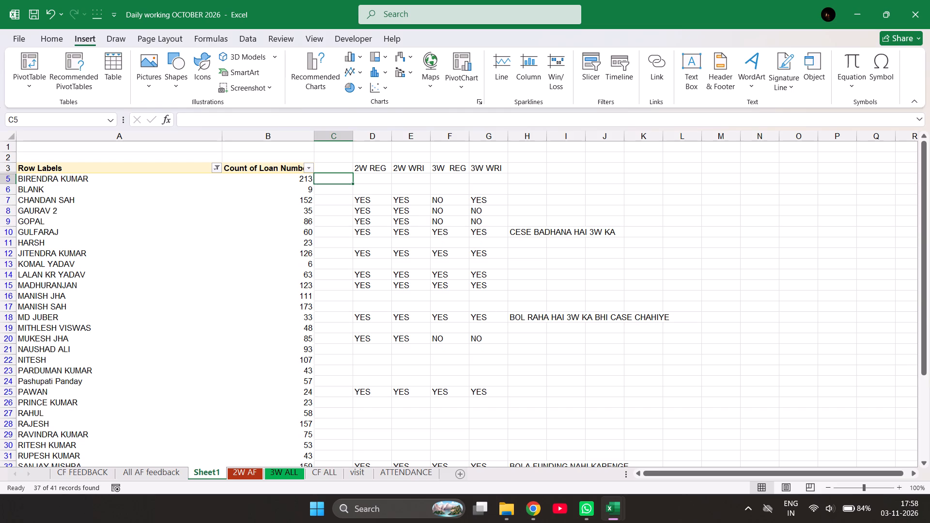
Look over the filtered pivot rows and their YES/NO entries down to the Grand Total and back up.
click(198, 354)
scroll(198, 354, down, 4)
scroll(198, 354, up, 1)
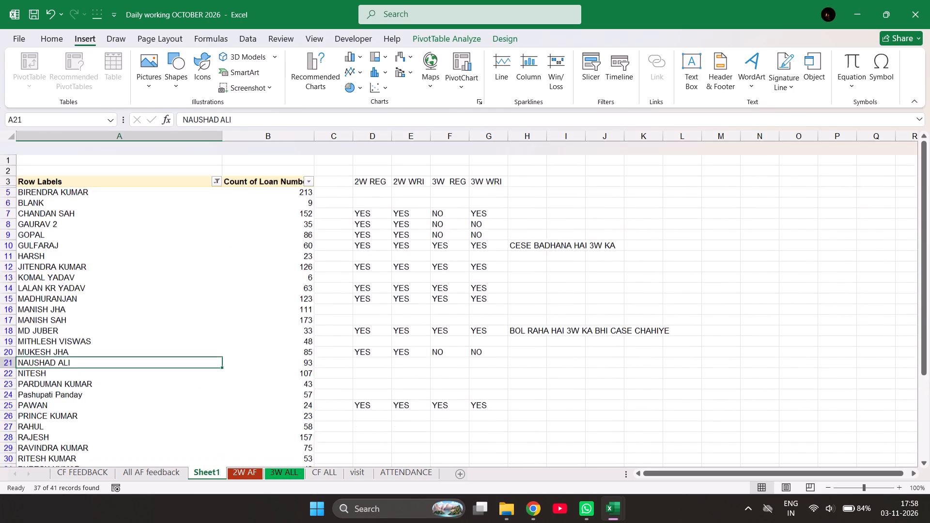
scroll(198, 354, down, 1)
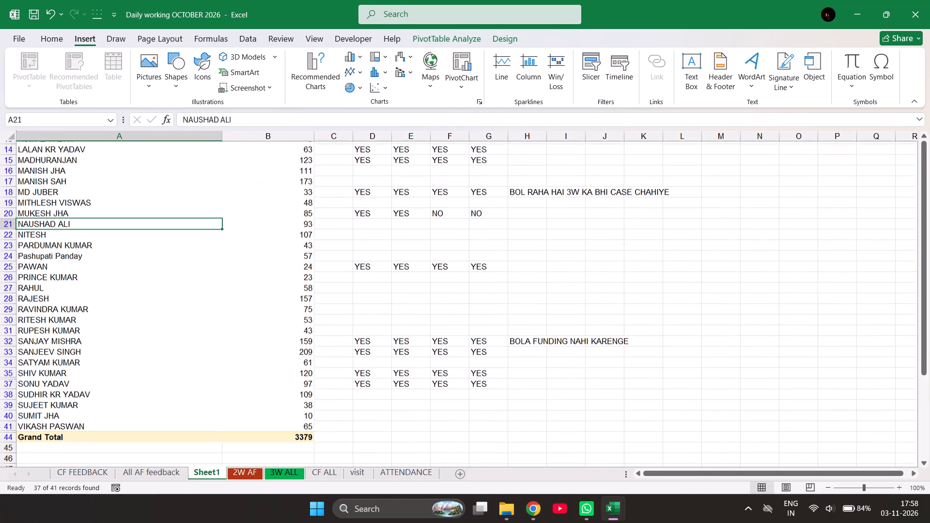
scroll(198, 354, down, 1)
scroll(198, 354, up, 1)
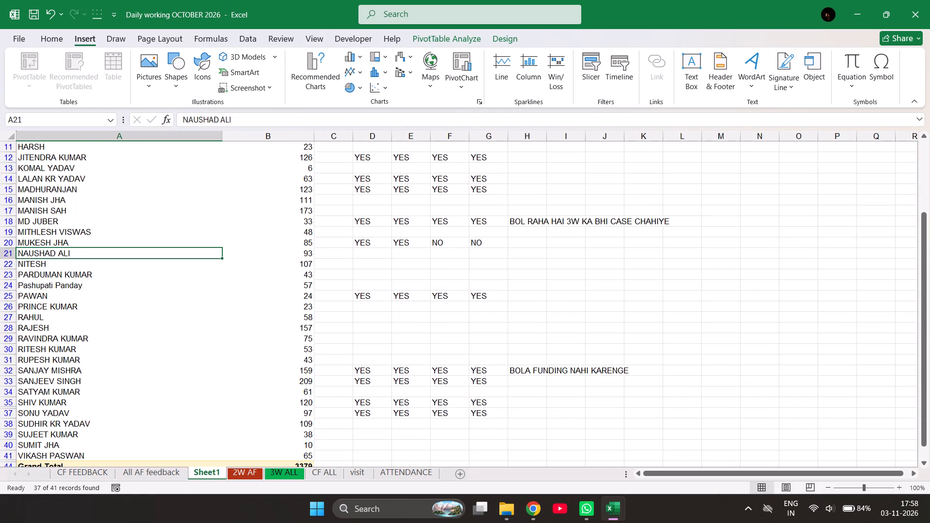
scroll(198, 354, down, 1)
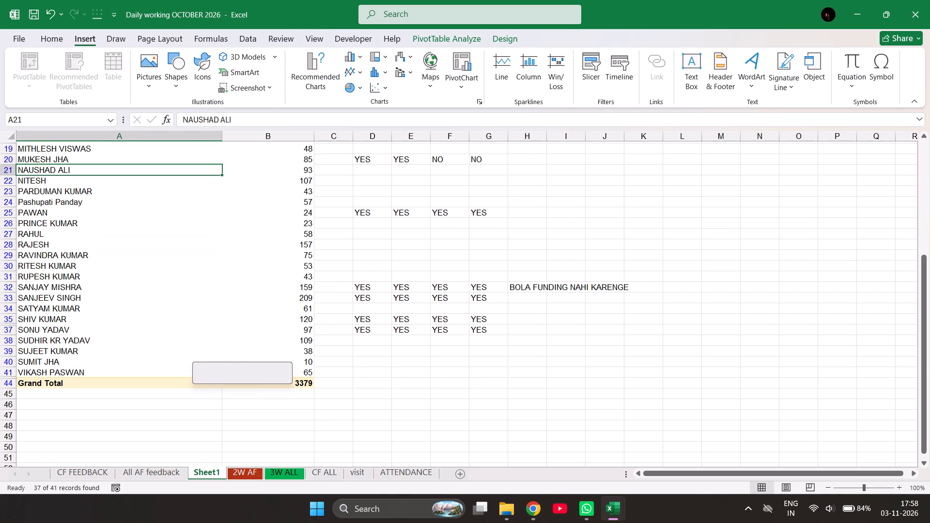
scroll(124, 367, up, 1)
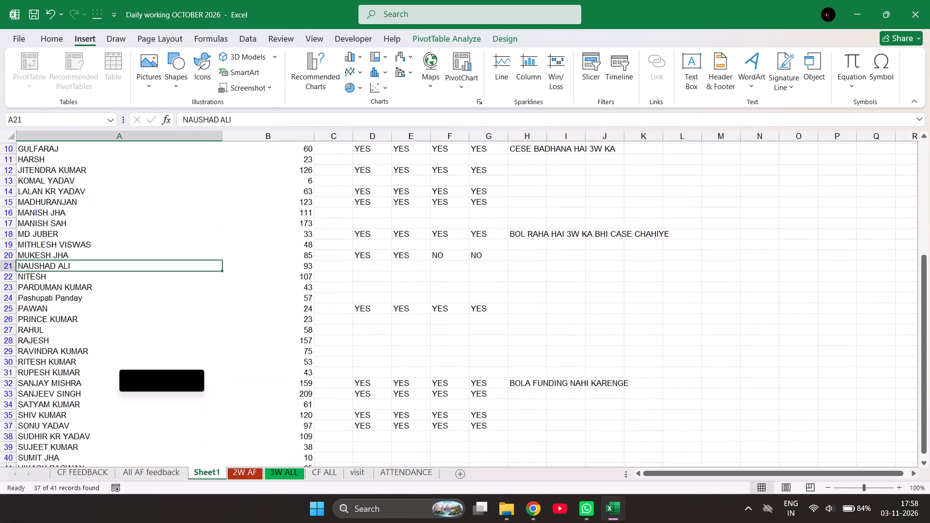
scroll(124, 367, up, 1)
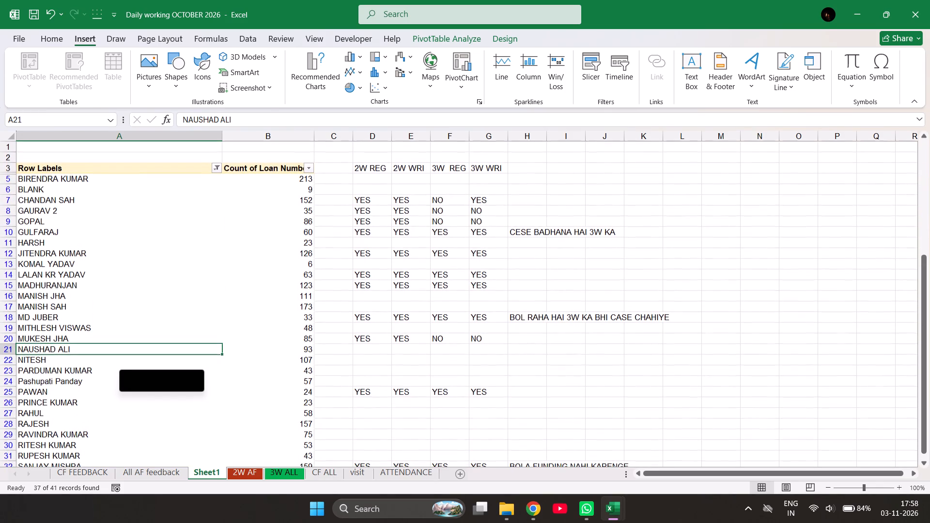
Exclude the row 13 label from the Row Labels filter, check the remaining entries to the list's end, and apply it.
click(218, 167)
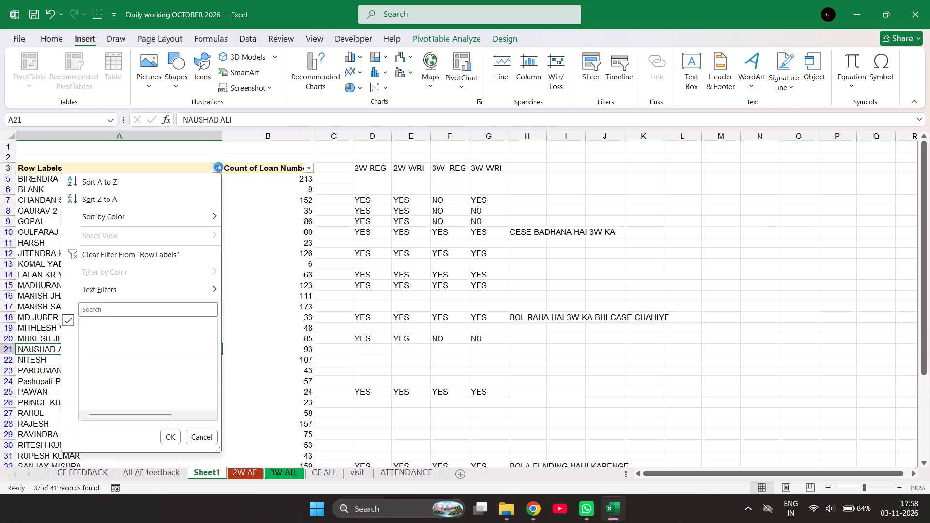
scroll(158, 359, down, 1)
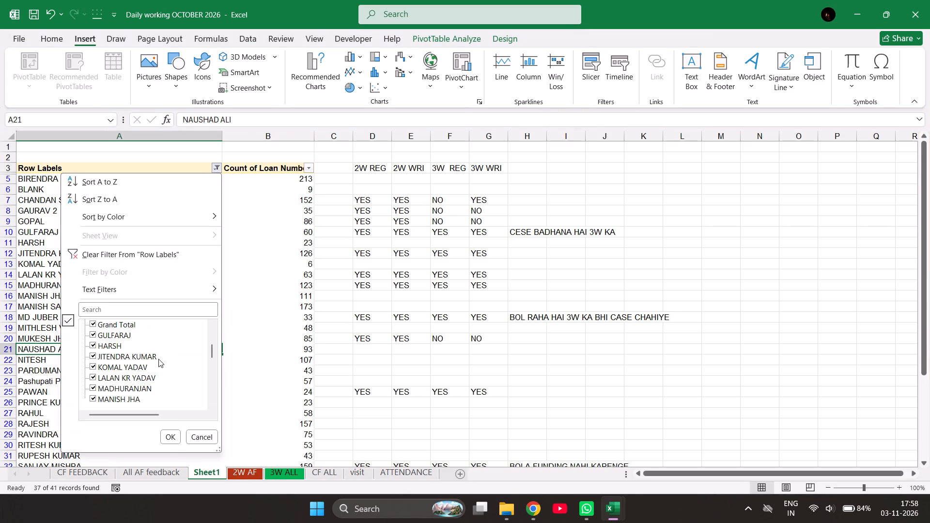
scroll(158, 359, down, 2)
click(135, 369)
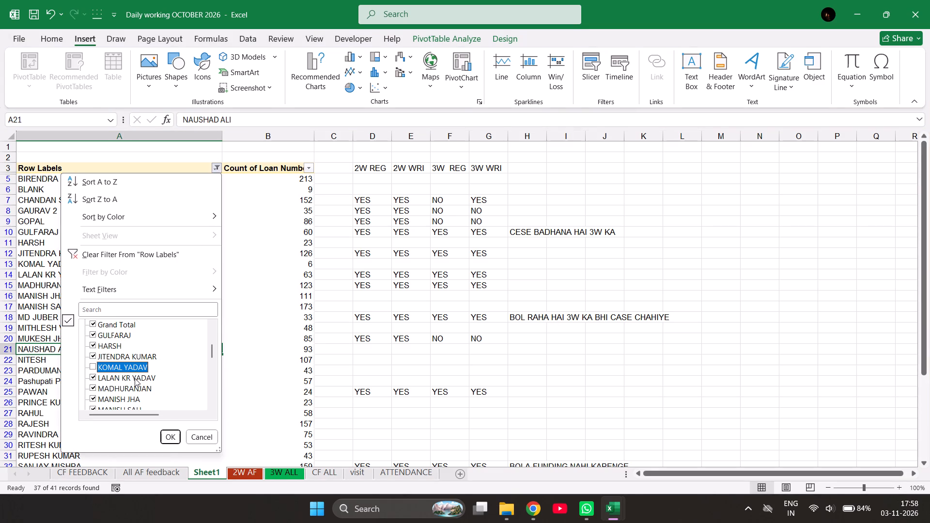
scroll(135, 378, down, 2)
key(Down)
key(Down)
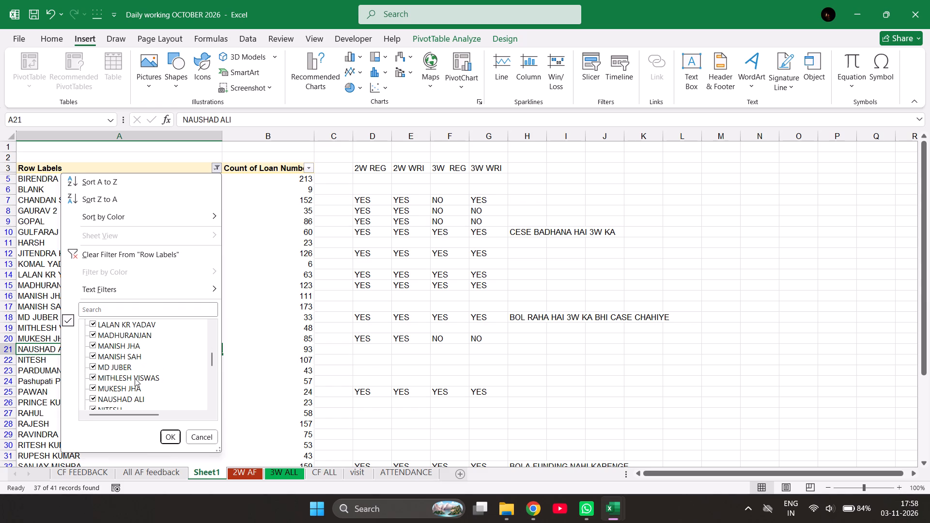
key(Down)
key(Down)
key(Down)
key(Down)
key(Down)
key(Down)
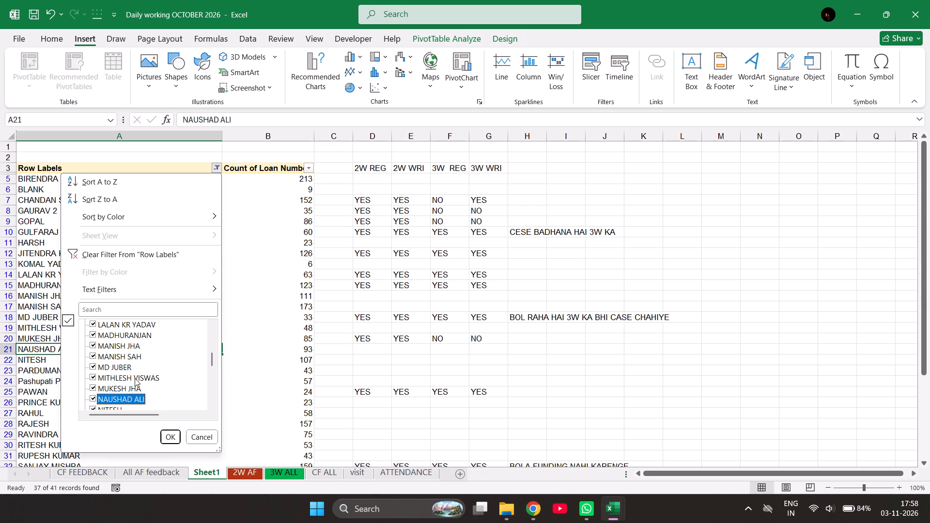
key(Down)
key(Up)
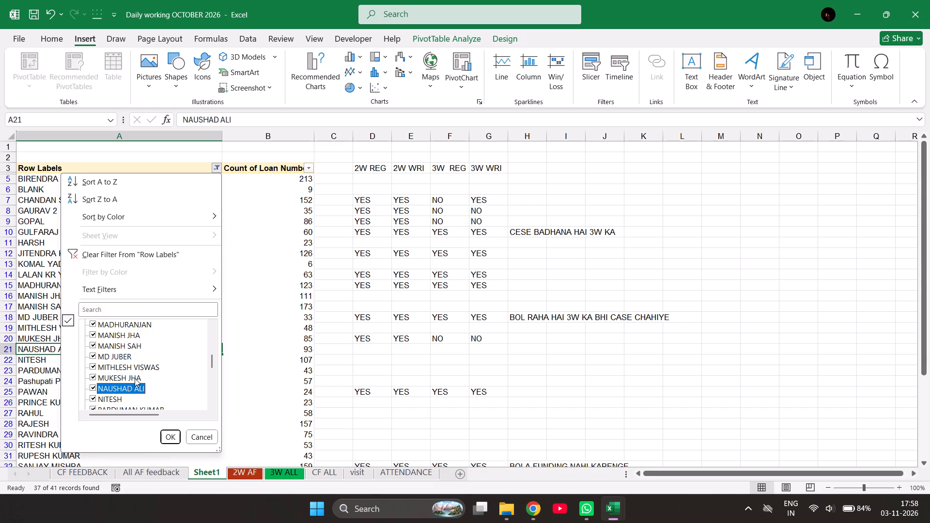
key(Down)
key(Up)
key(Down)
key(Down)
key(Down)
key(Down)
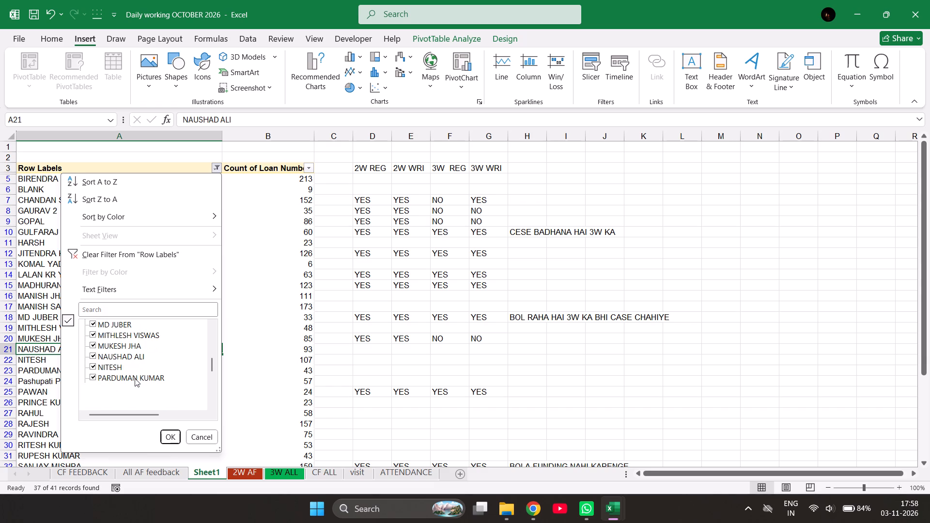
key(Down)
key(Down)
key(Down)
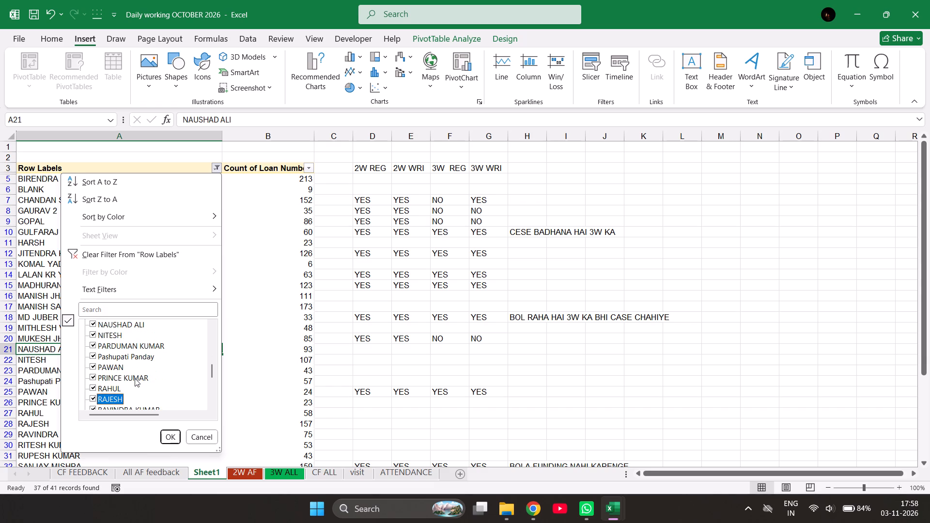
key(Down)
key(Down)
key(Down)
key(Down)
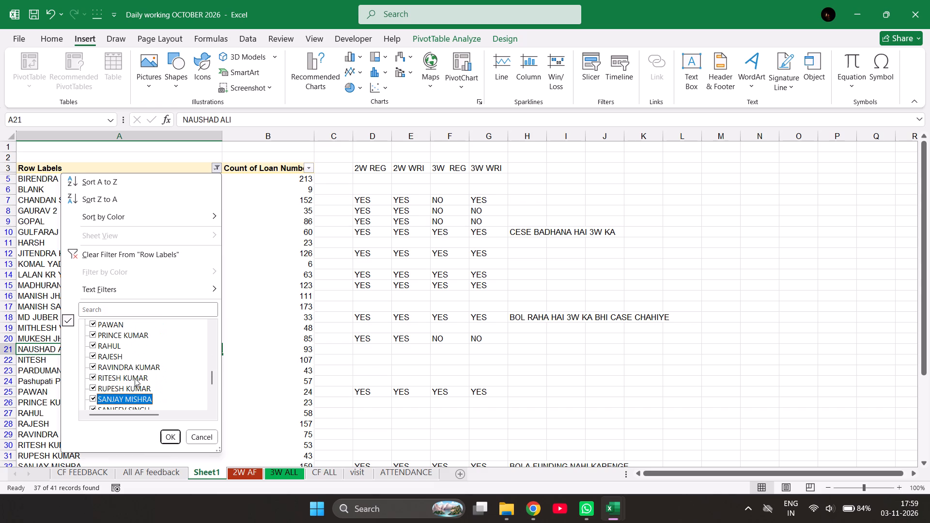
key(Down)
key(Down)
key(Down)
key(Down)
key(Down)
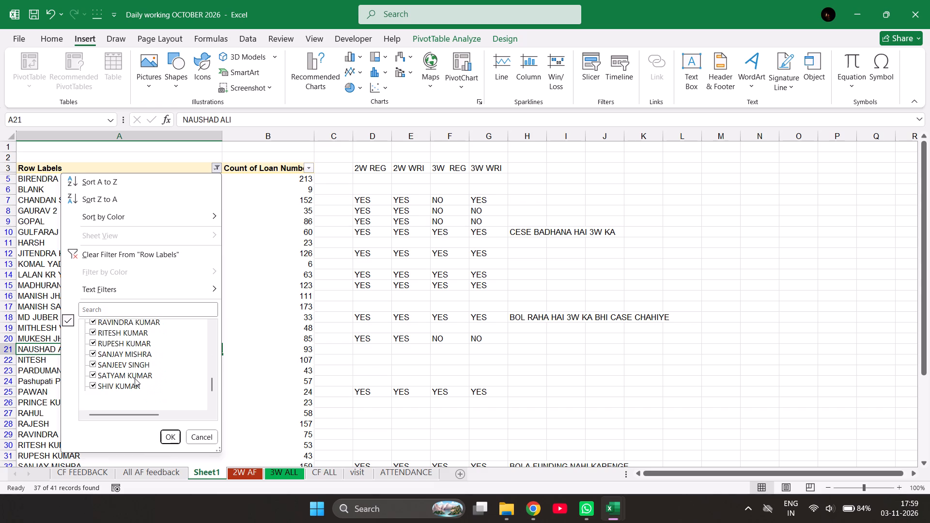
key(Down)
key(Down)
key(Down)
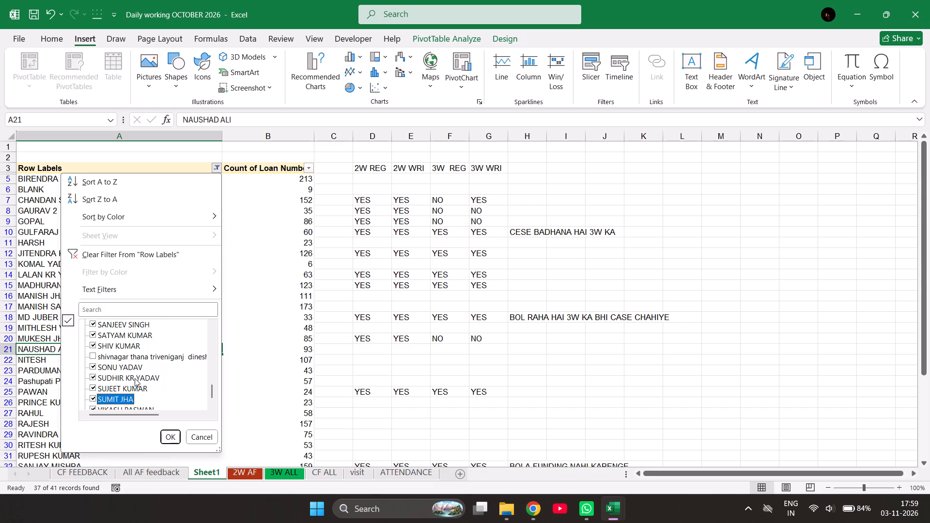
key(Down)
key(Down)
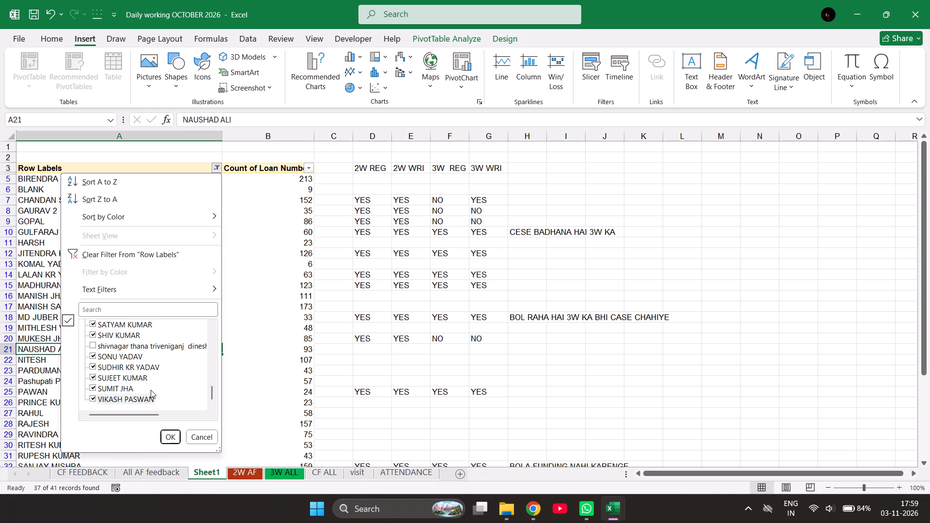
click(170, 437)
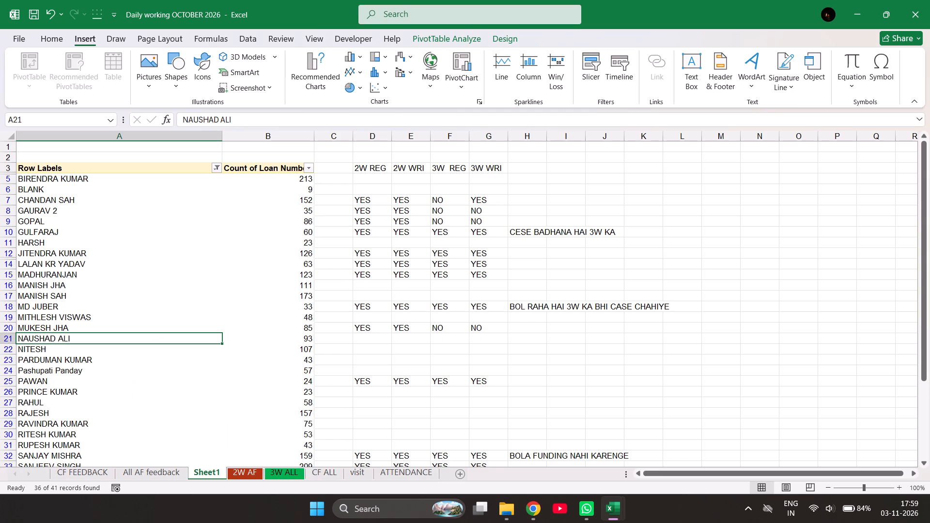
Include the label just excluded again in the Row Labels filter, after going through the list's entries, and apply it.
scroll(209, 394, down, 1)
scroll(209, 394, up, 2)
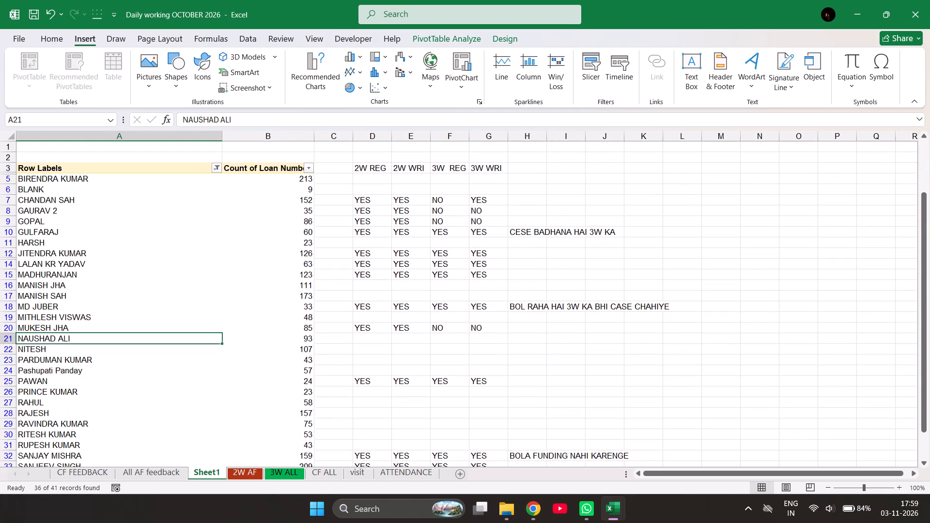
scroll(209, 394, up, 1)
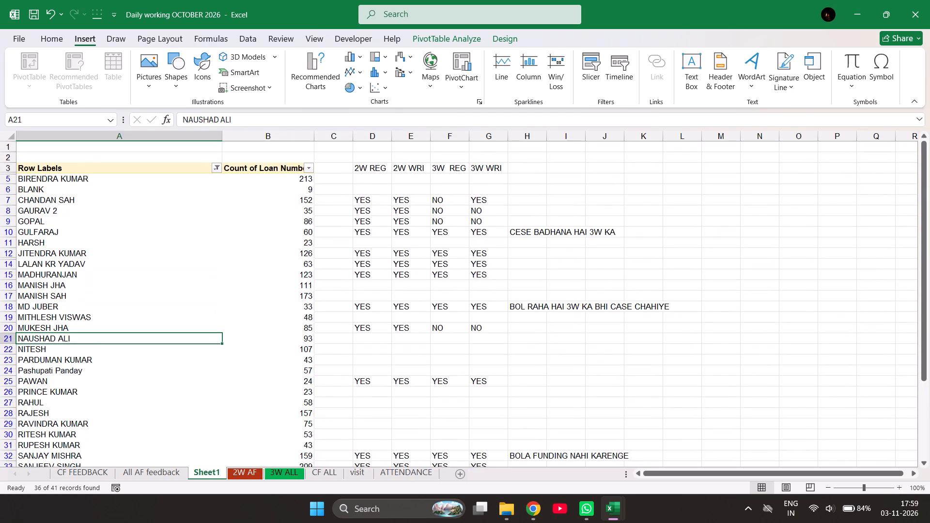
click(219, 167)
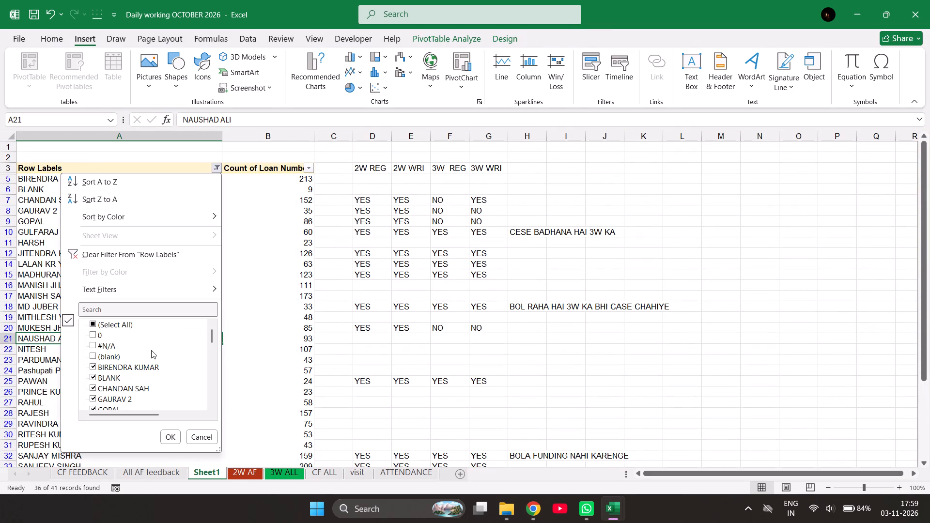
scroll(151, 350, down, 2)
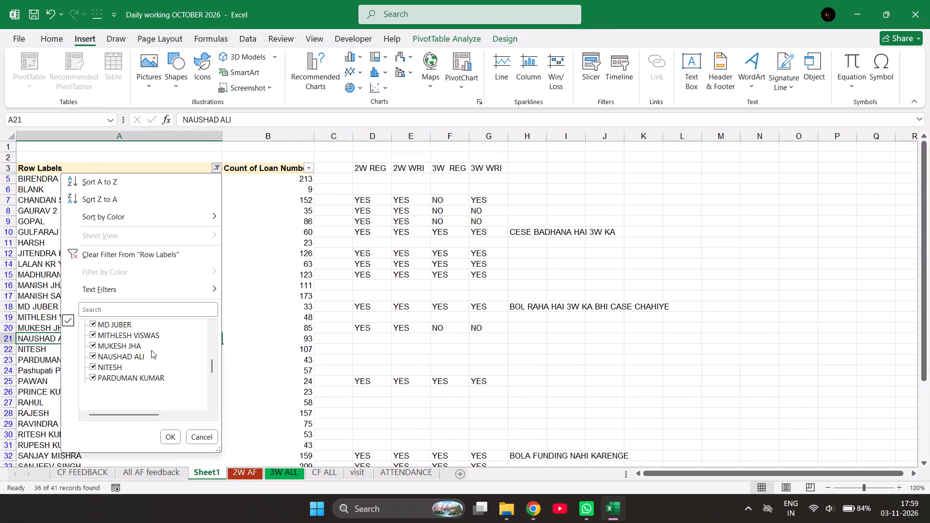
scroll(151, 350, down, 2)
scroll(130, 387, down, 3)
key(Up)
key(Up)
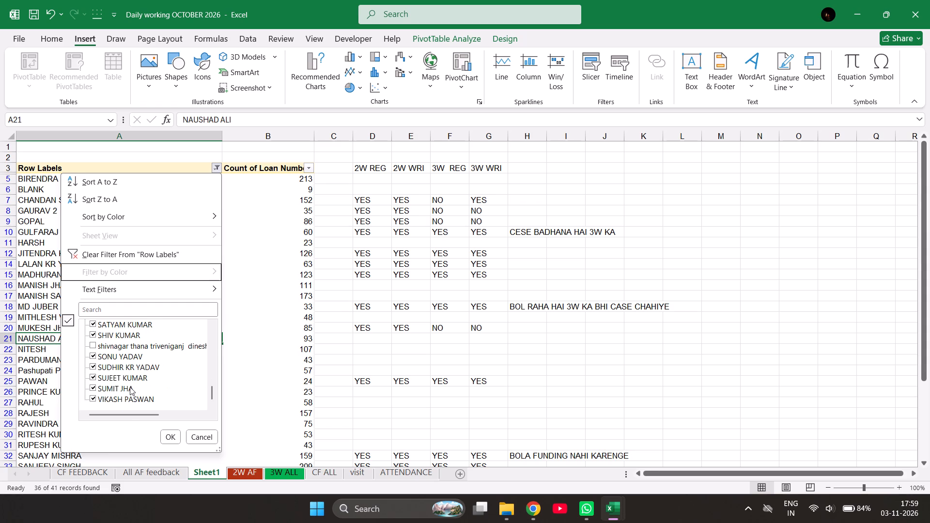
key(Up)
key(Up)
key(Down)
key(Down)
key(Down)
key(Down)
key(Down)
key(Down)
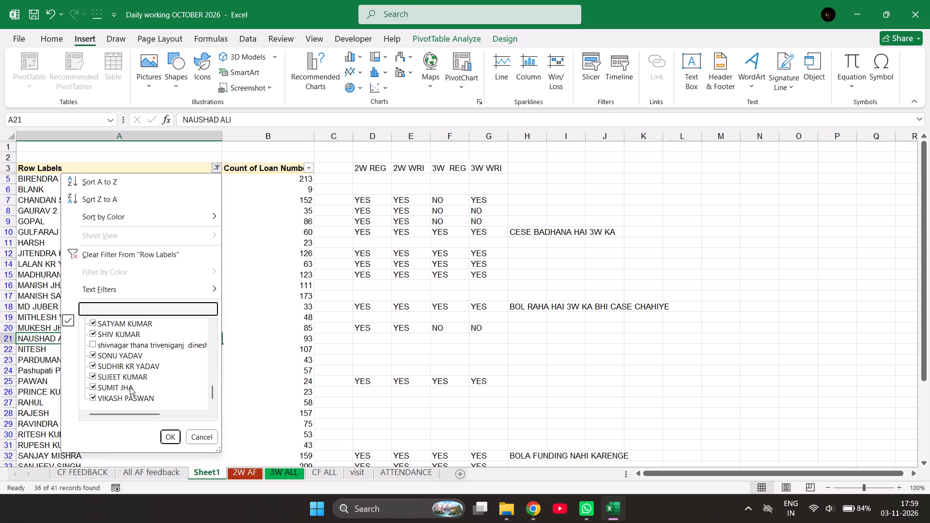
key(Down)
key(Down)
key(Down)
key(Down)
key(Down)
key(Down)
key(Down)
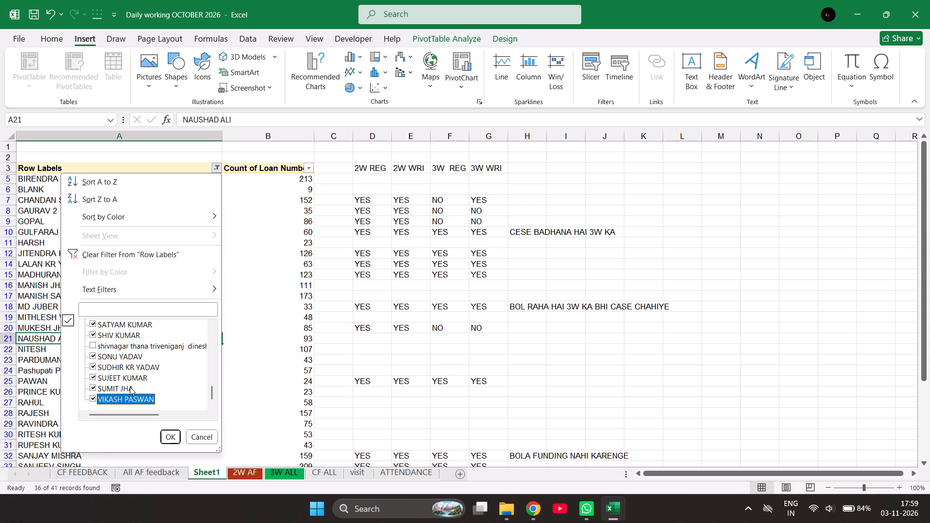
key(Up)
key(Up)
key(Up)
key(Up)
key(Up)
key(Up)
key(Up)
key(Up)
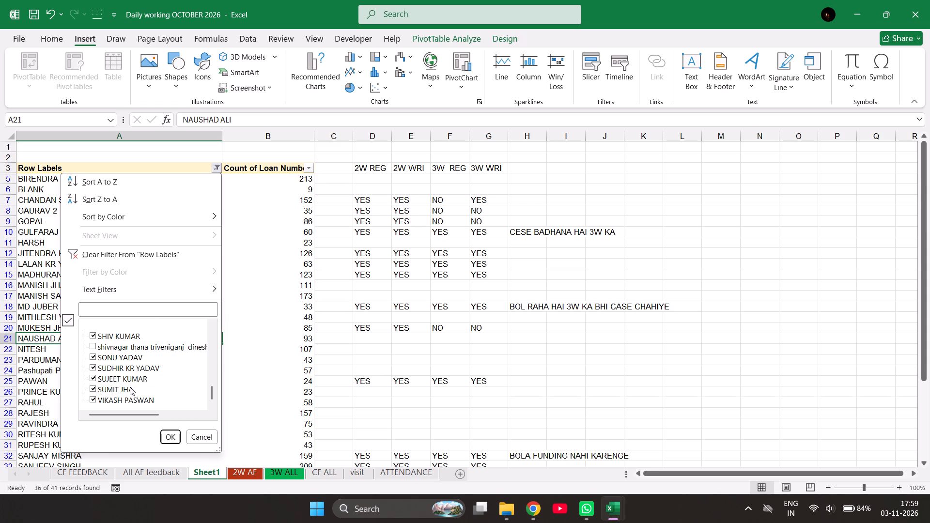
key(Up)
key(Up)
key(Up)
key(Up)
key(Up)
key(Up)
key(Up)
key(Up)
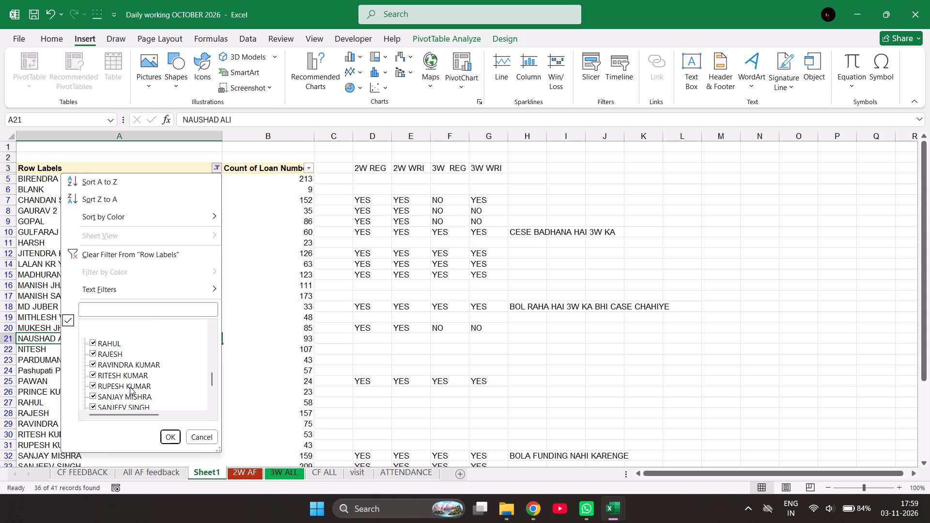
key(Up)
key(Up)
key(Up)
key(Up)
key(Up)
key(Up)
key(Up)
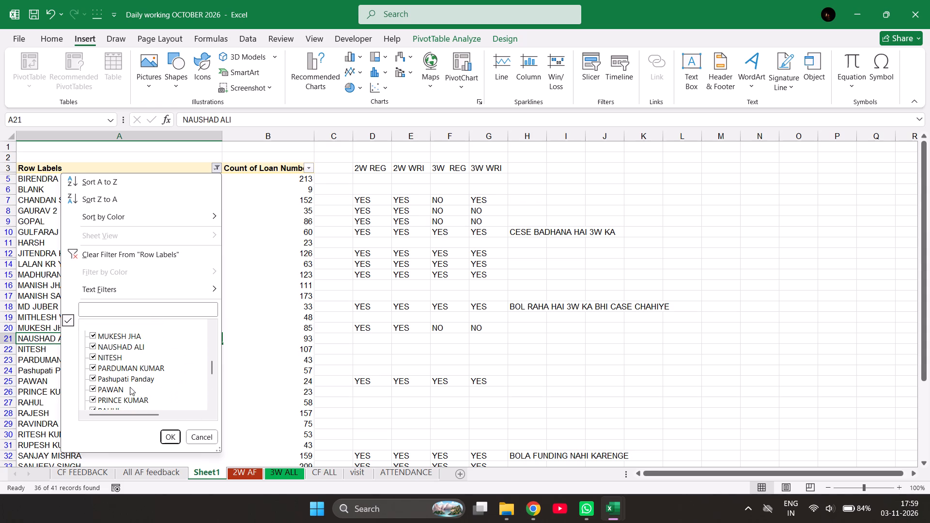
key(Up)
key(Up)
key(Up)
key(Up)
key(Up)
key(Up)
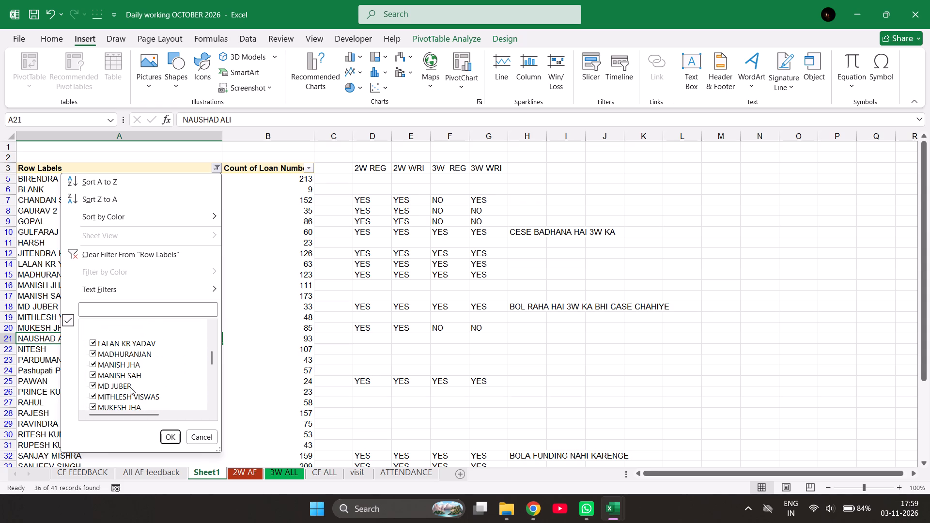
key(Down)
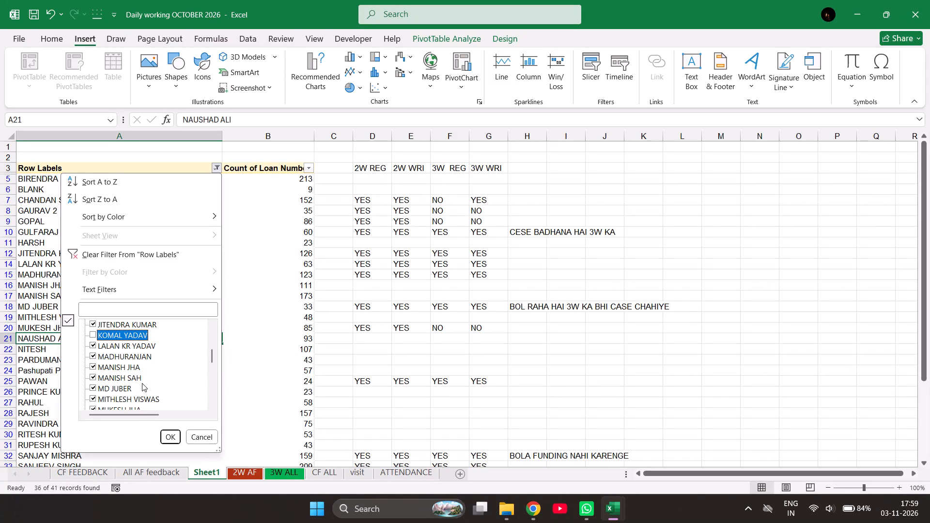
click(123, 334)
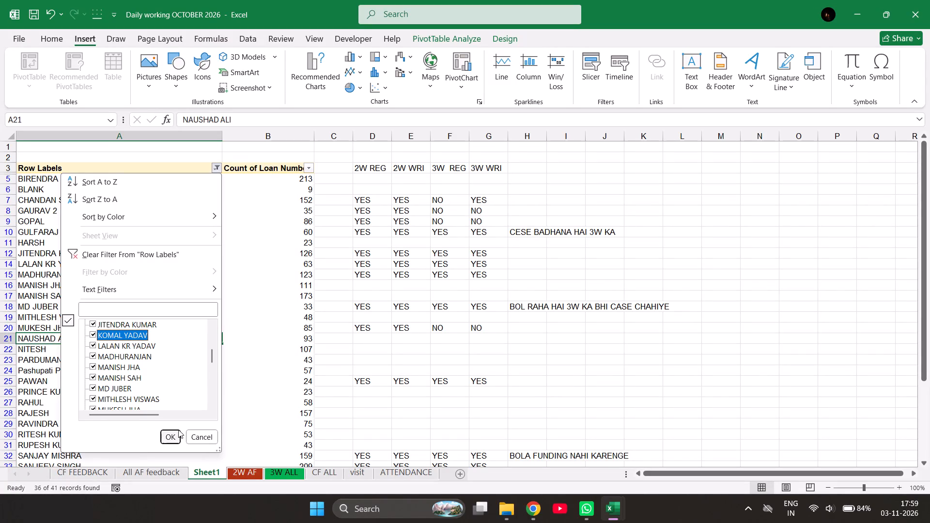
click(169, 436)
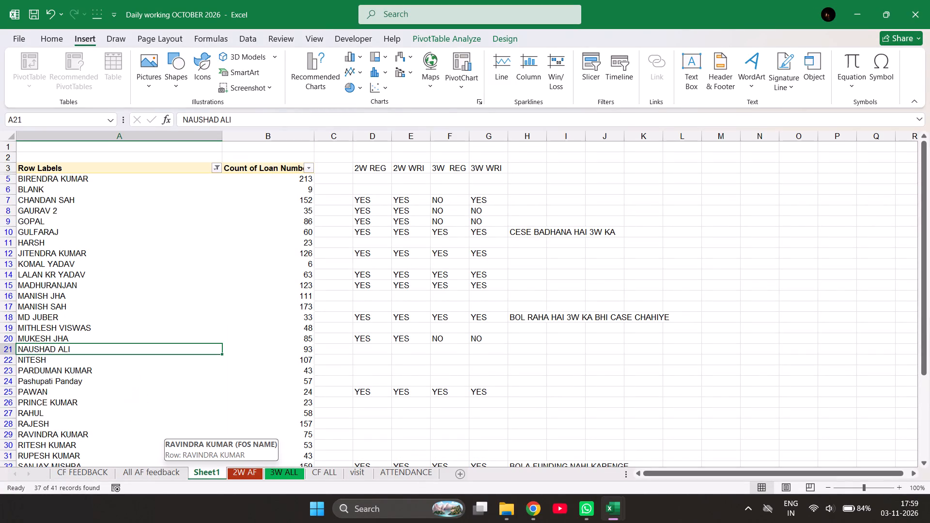
Select the restored label in row 13 and its loan count in cell B13.
click(64, 266)
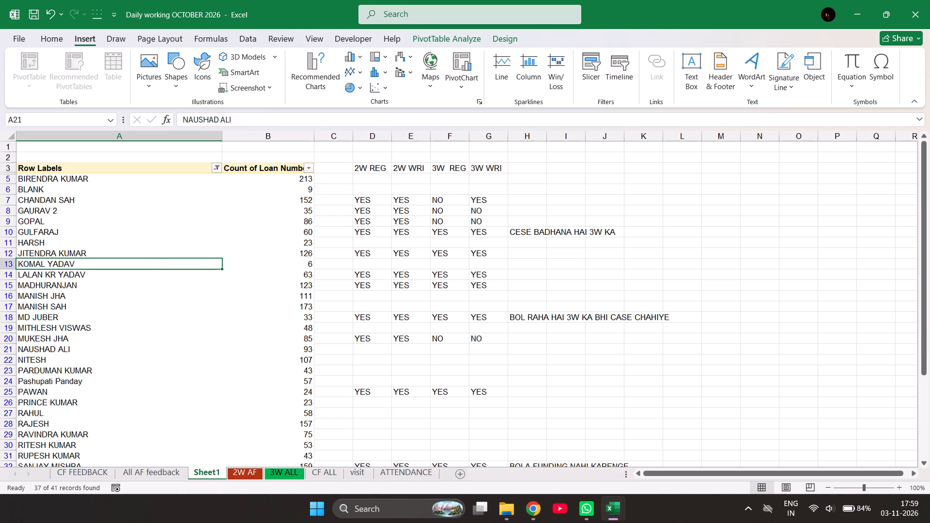
key(Right)
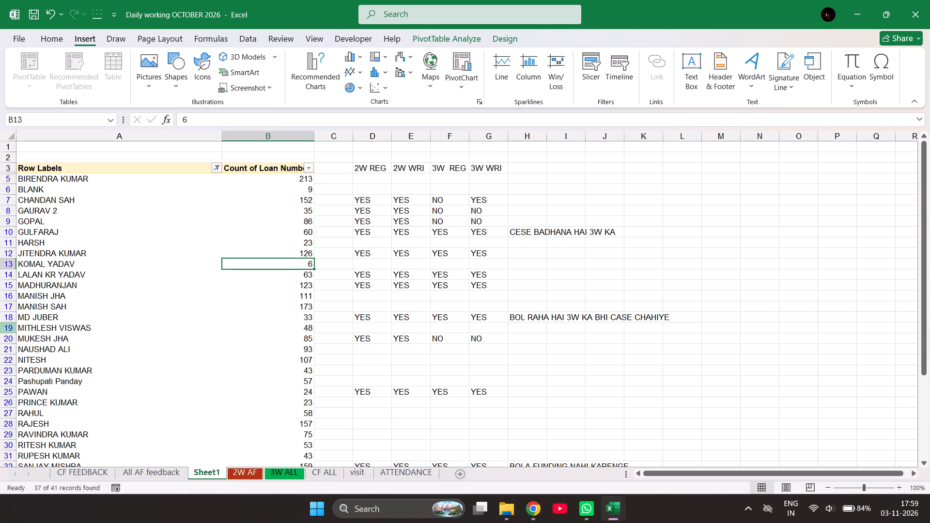
Filter the 2W AF sheet's FOS NAME column to the entry matching the search text KOM.
click(239, 479)
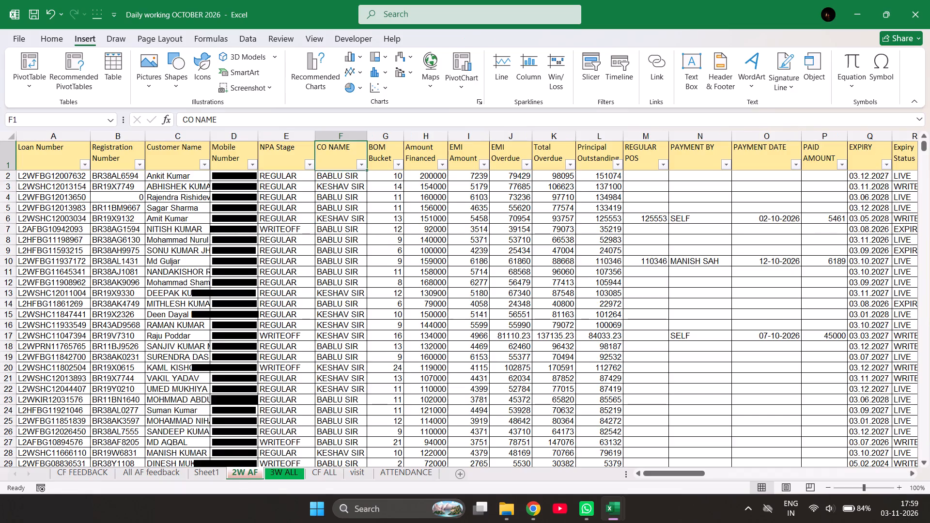
scroll(679, 277, left, 1)
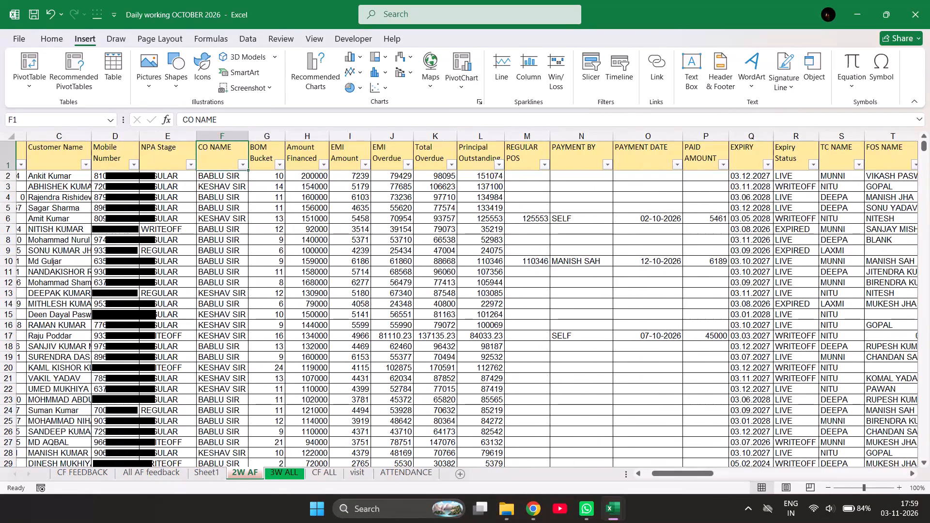
scroll(637, 260, left, 2)
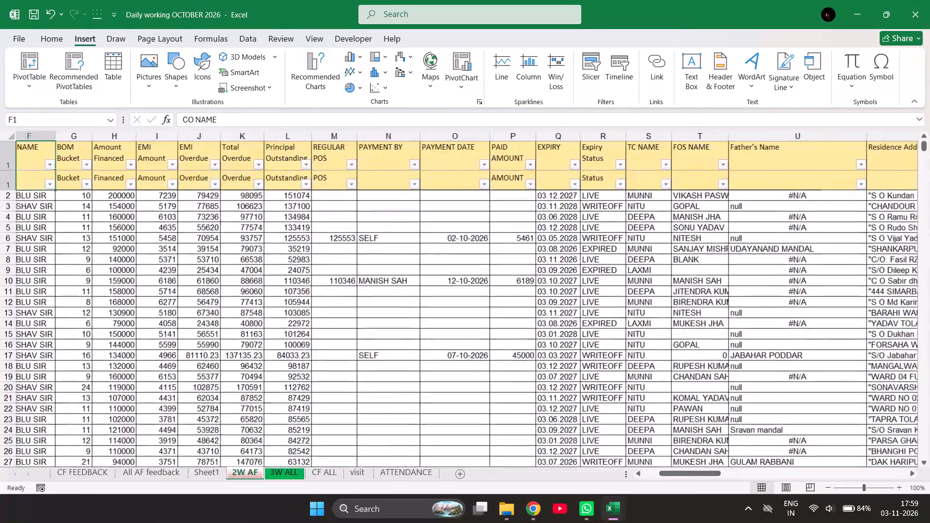
scroll(637, 260, left, 1)
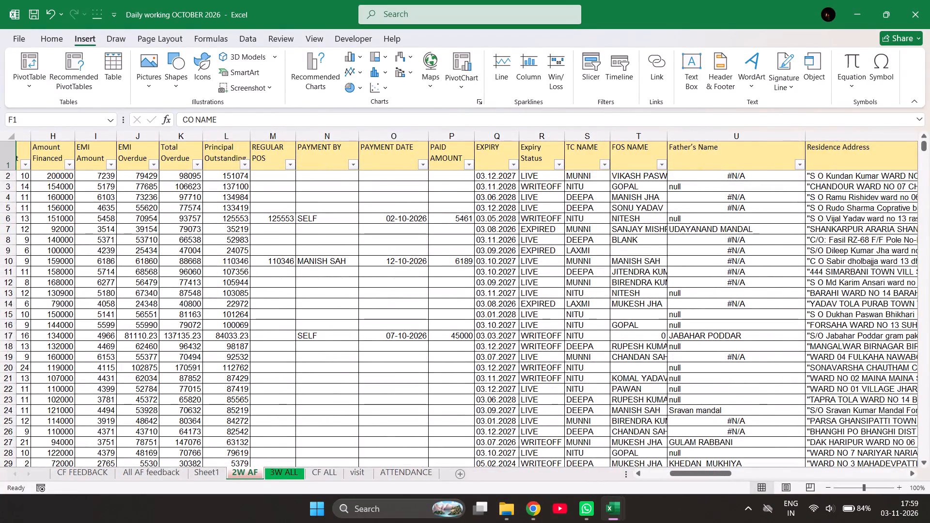
click(662, 165)
click(602, 304)
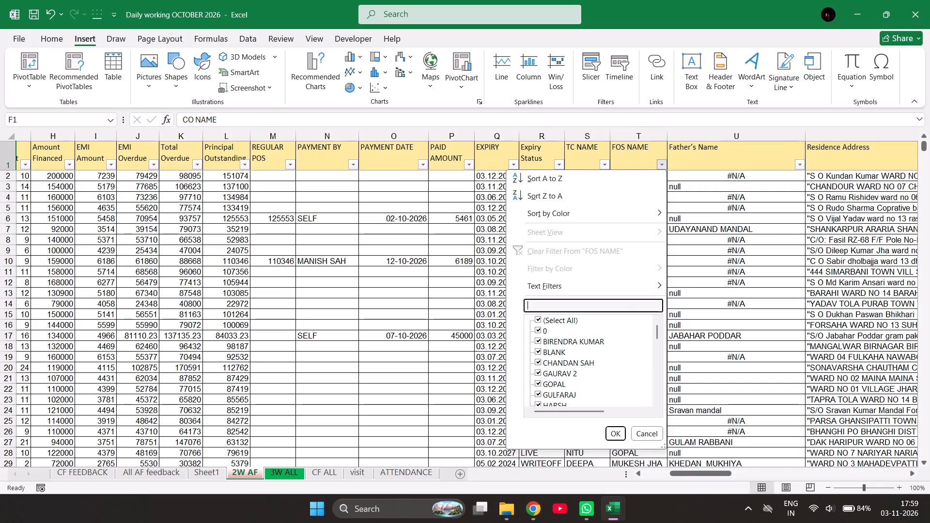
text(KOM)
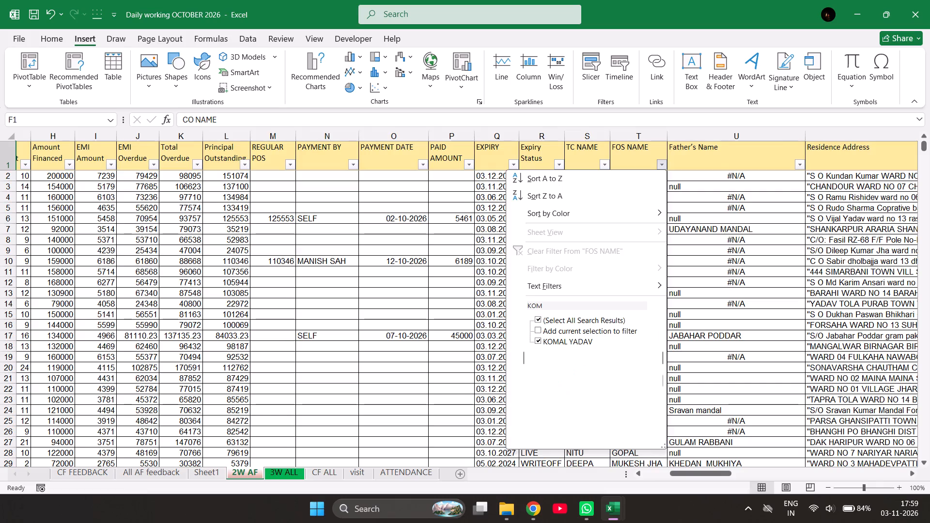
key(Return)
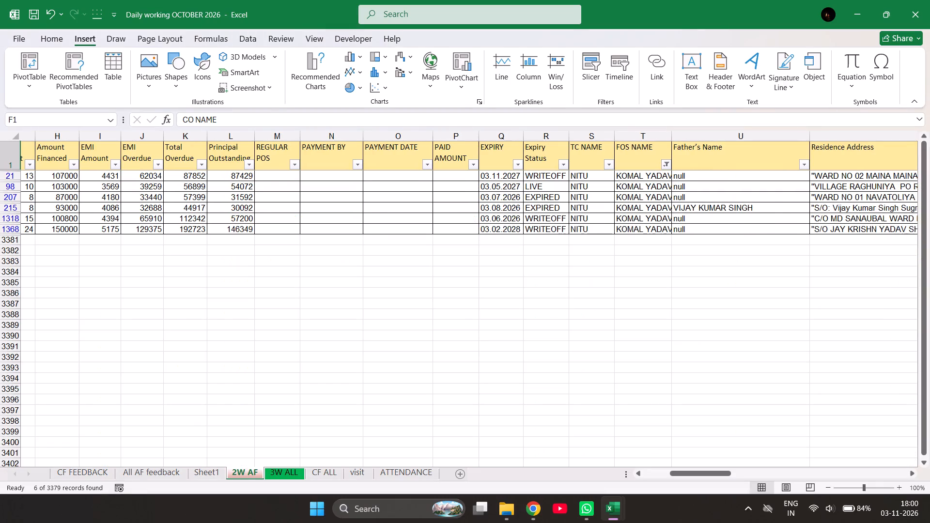
Read the Residence Address entries of the filtered loans one by one, from the first row to the last.
scroll(516, 283, right, 1)
scroll(516, 283, left, 4)
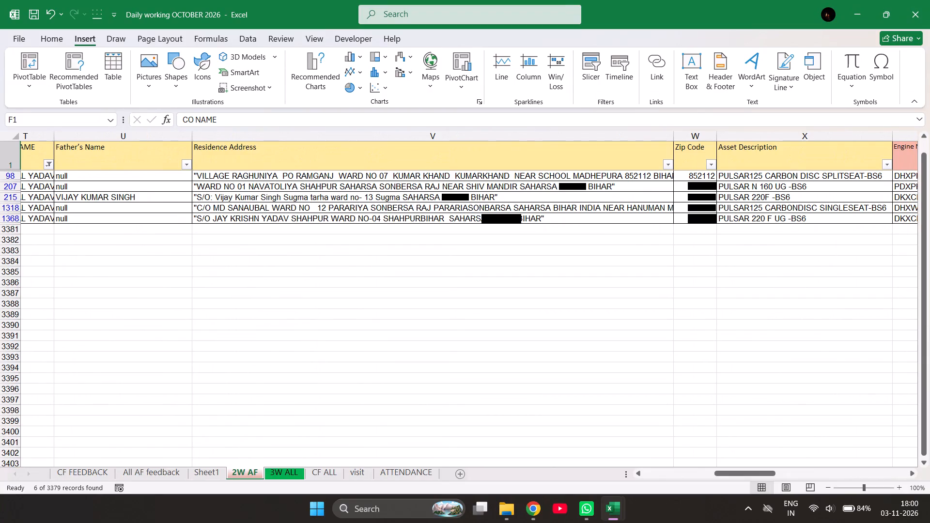
scroll(516, 283, down, 1)
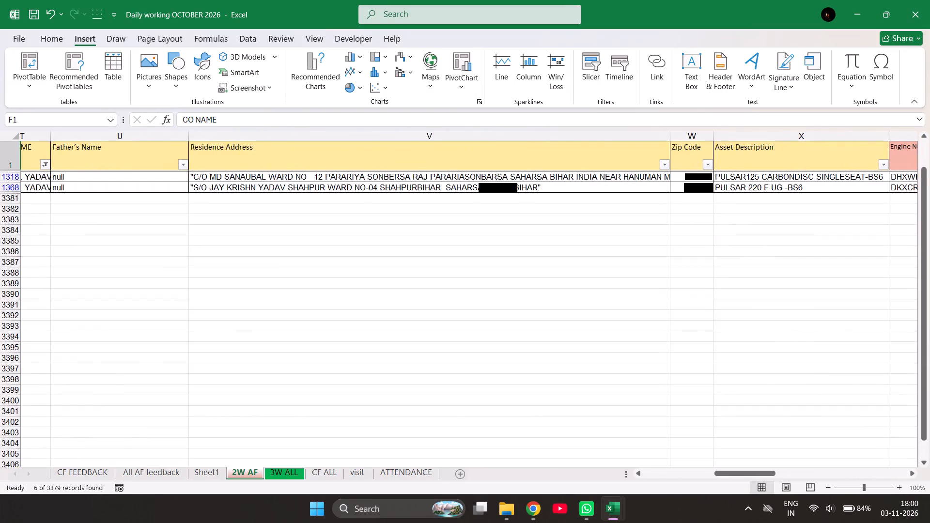
scroll(516, 283, up, 1)
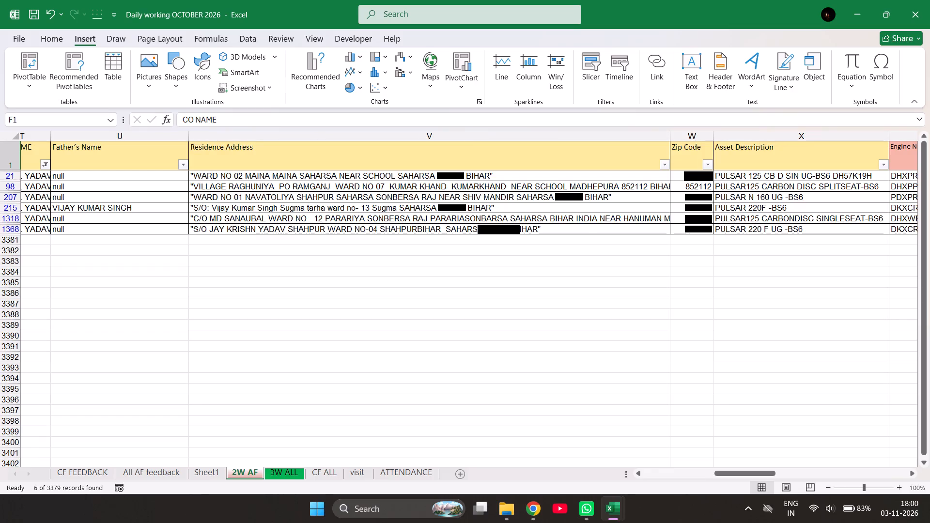
click(370, 190)
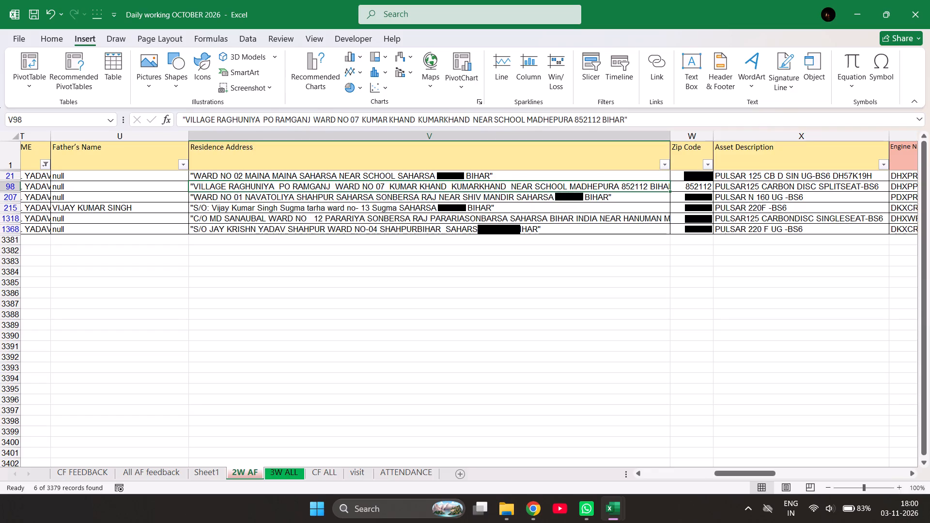
key(Down)
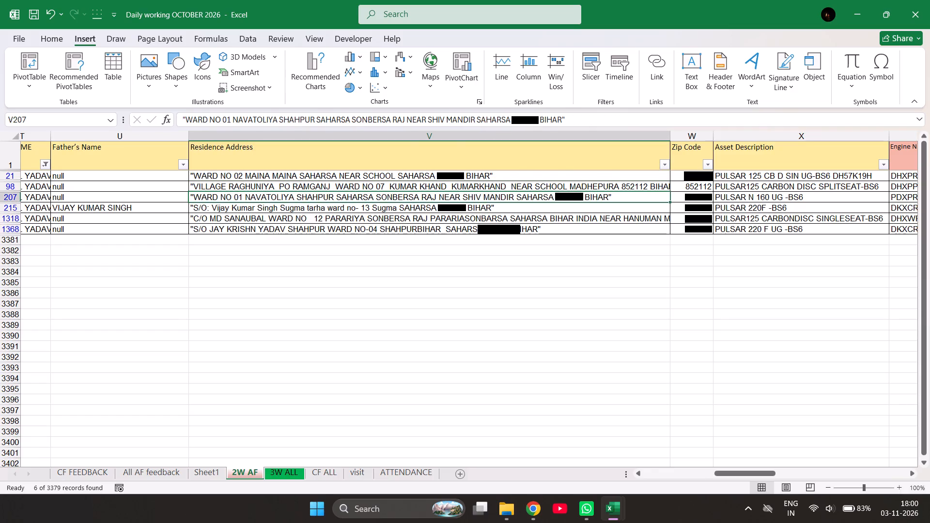
key(Down)
key(Up)
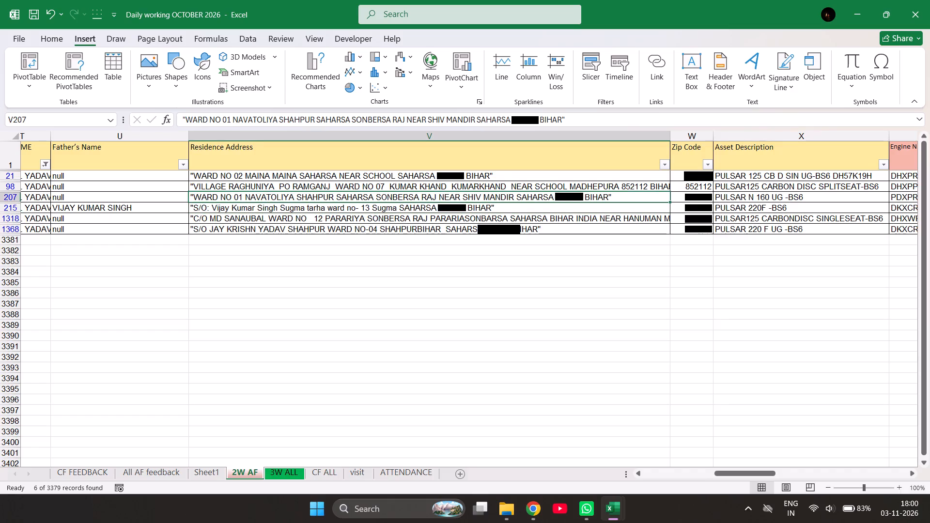
key(Up)
key(Up)
key(Up)
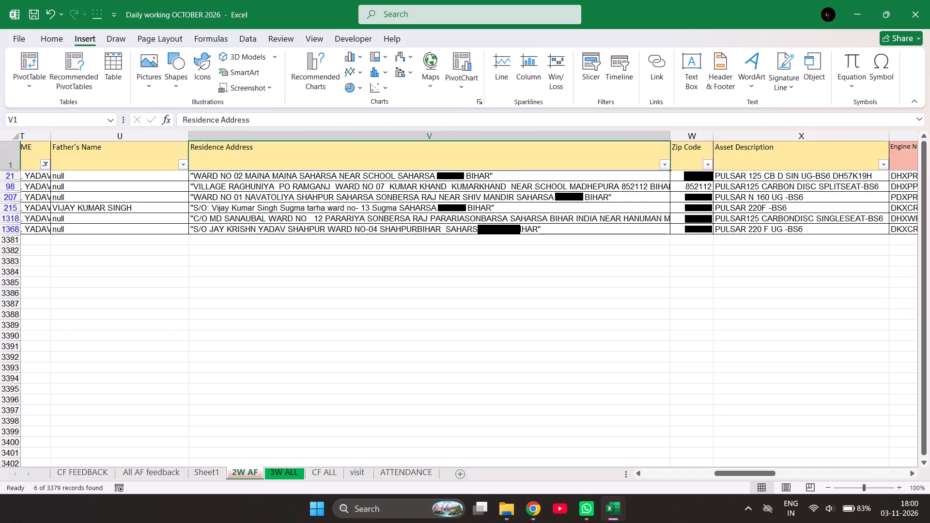
key(Down)
key(Down)
key(Down)
key(Down)
key(Down)
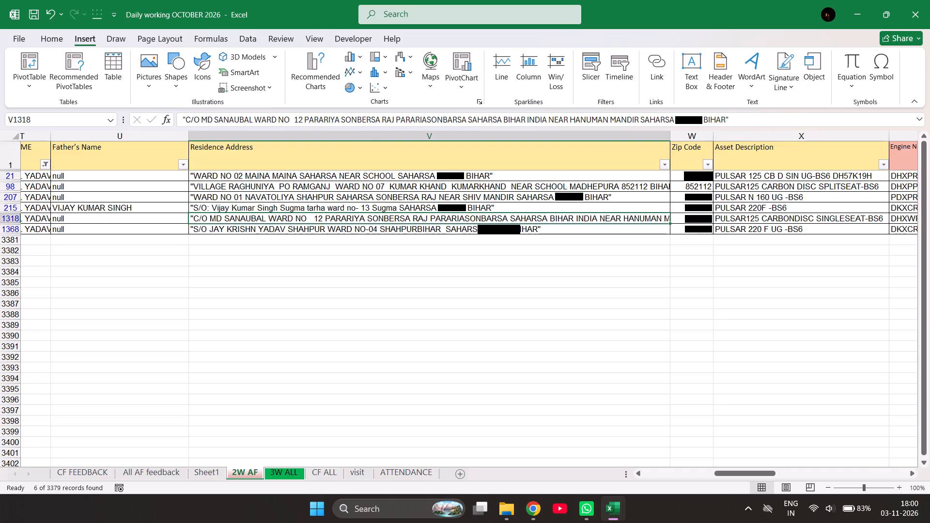
key(Down)
key(Down)
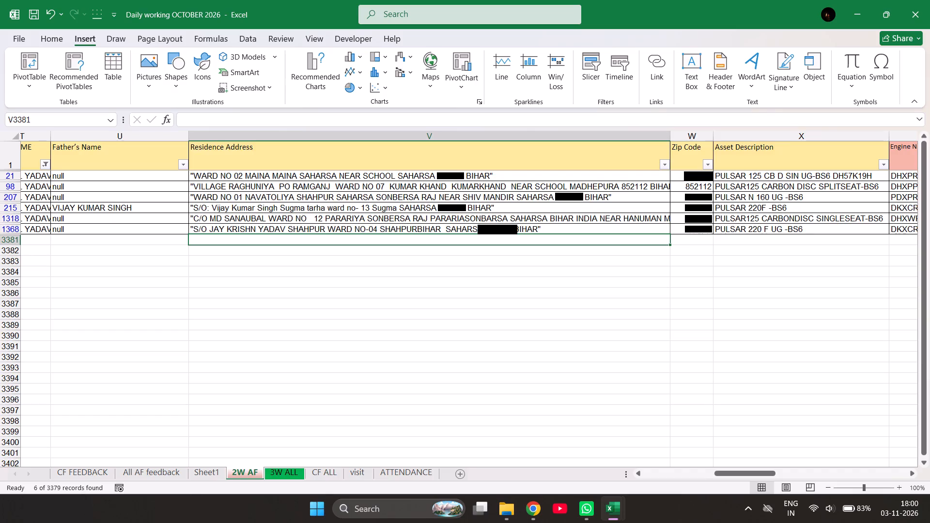
Check the filtered loans' details and go through their Principal Outstanding amounts in column L.
scroll(370, 190, right, 4)
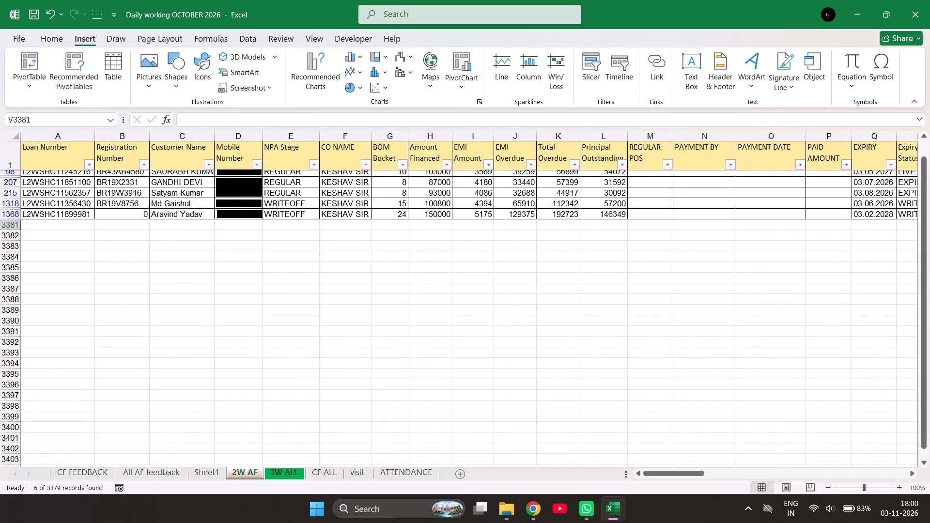
scroll(467, 214, up, 1)
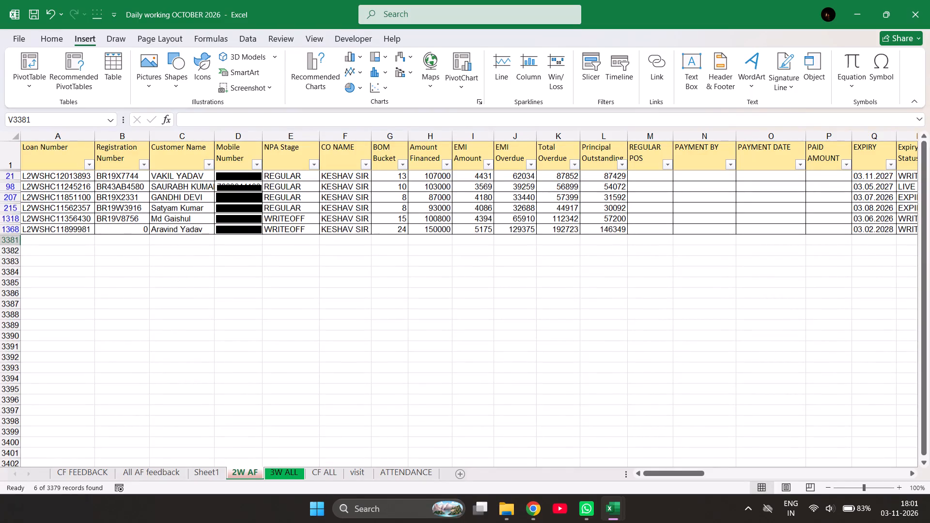
click(614, 198)
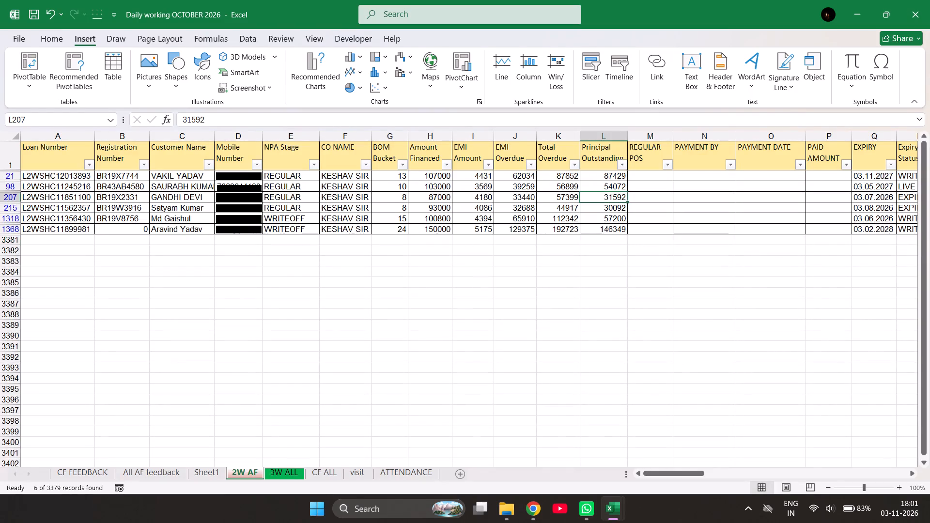
click(614, 210)
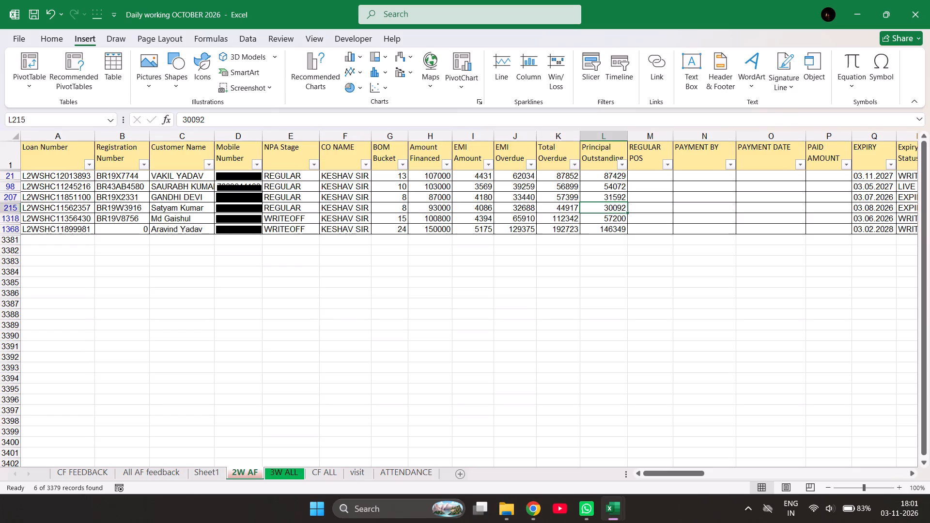
click(601, 220)
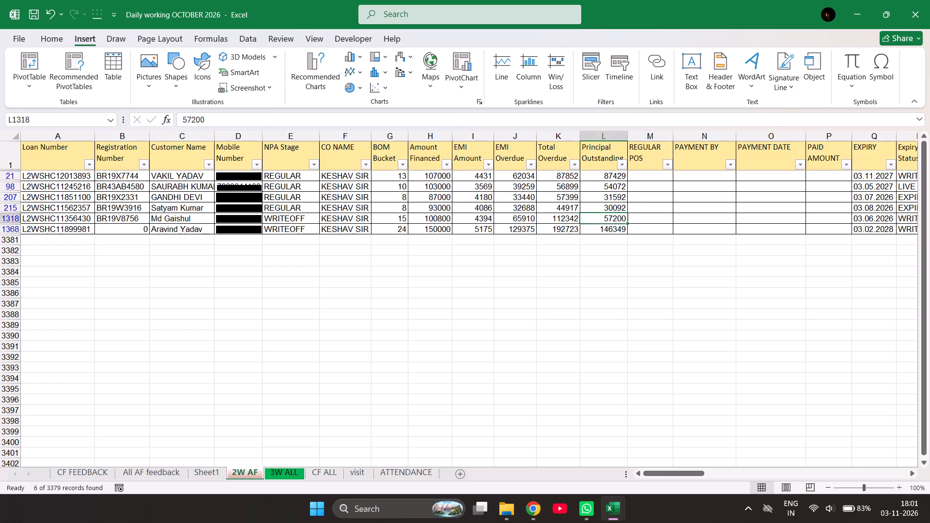
click(601, 230)
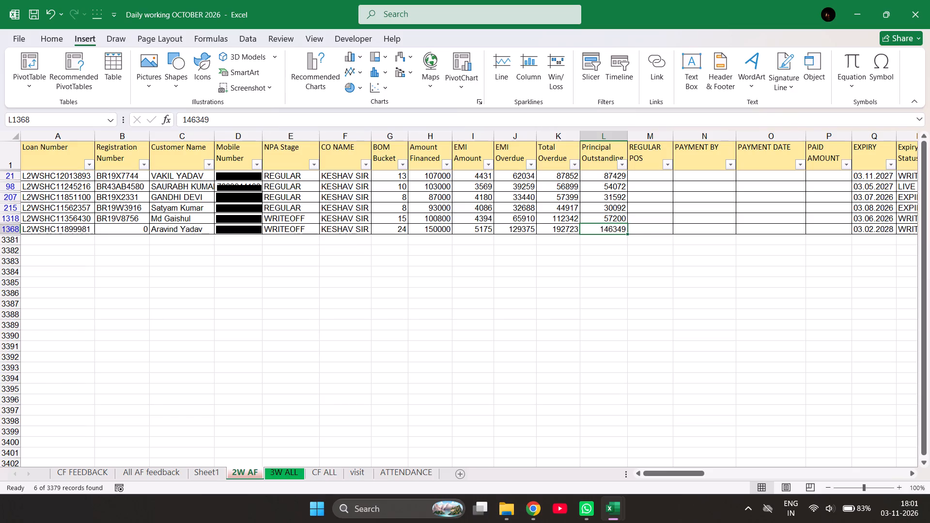
click(606, 220)
click(606, 207)
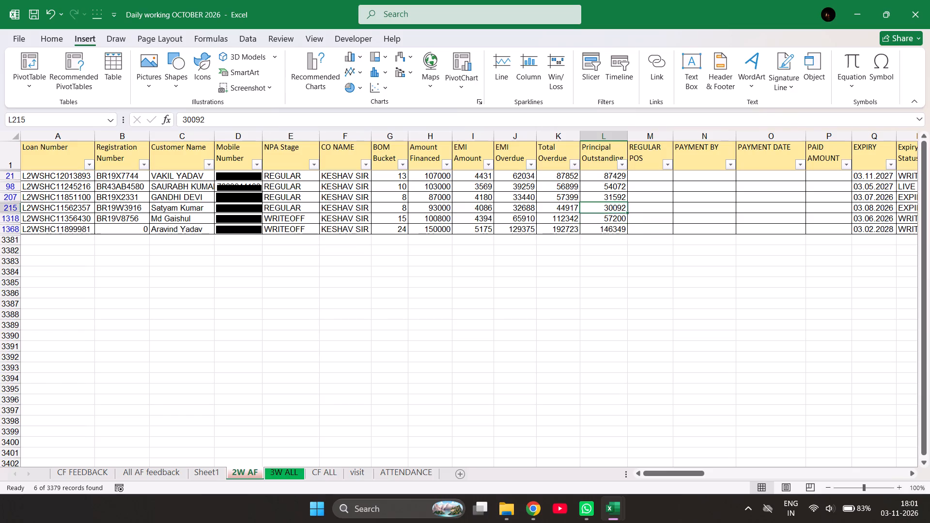
click(602, 194)
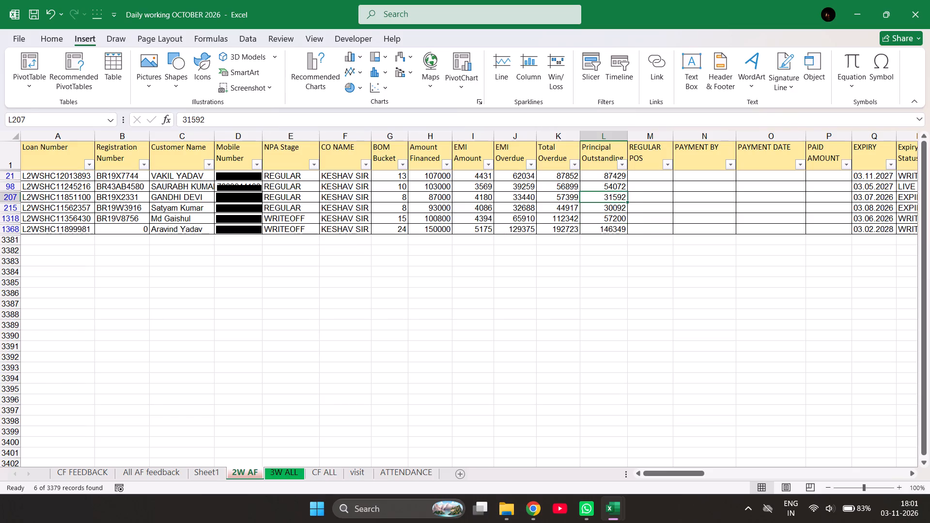
Examine the last filtered loan, row 1368, across its columns from Principal Outstanding to Residence Address.
click(614, 230)
key(Right)
key(Right)
key(Right)
key(Right)
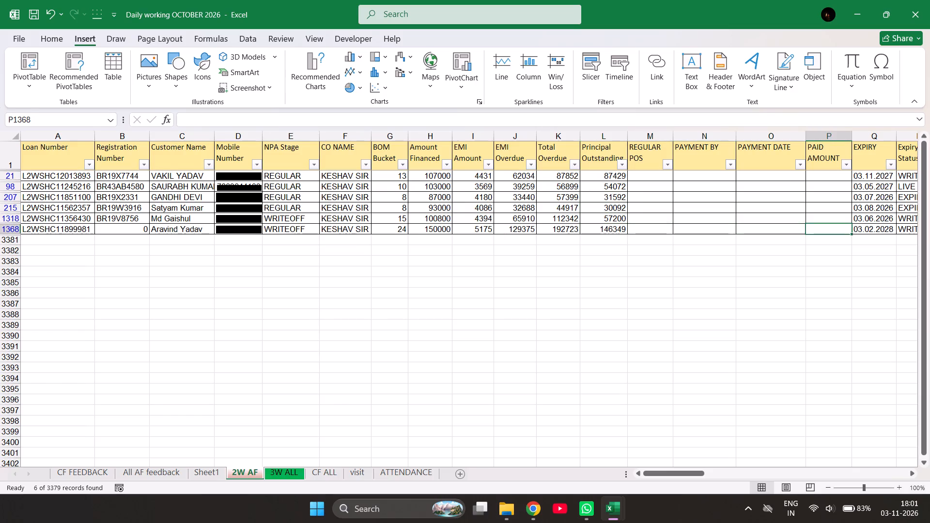
key(Right)
key(Right)
key(Right)
key(Right)
key(Right)
key(Right)
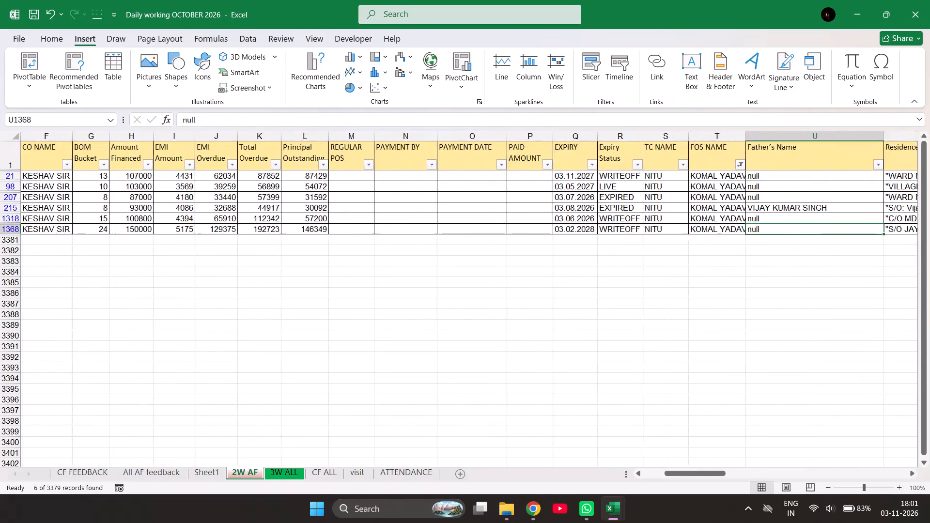
key(Right)
key(Left)
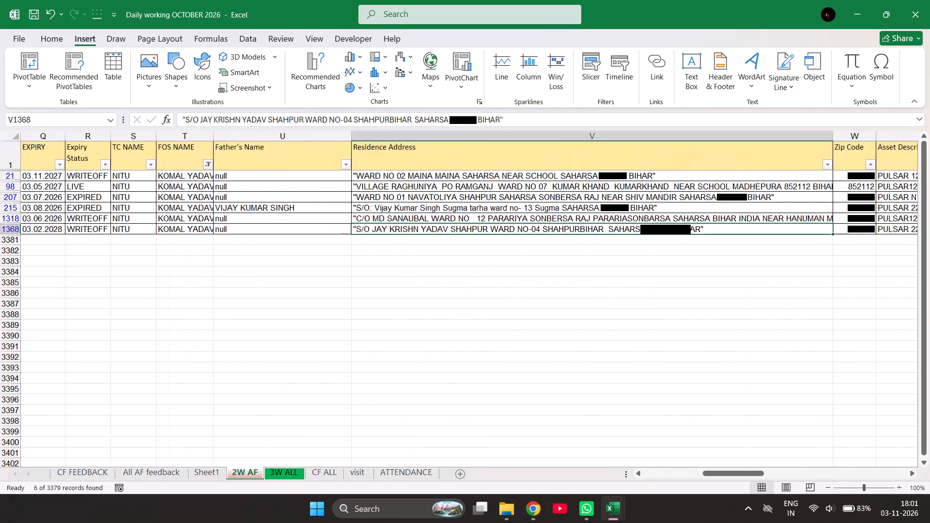
key(Down)
key(Up)
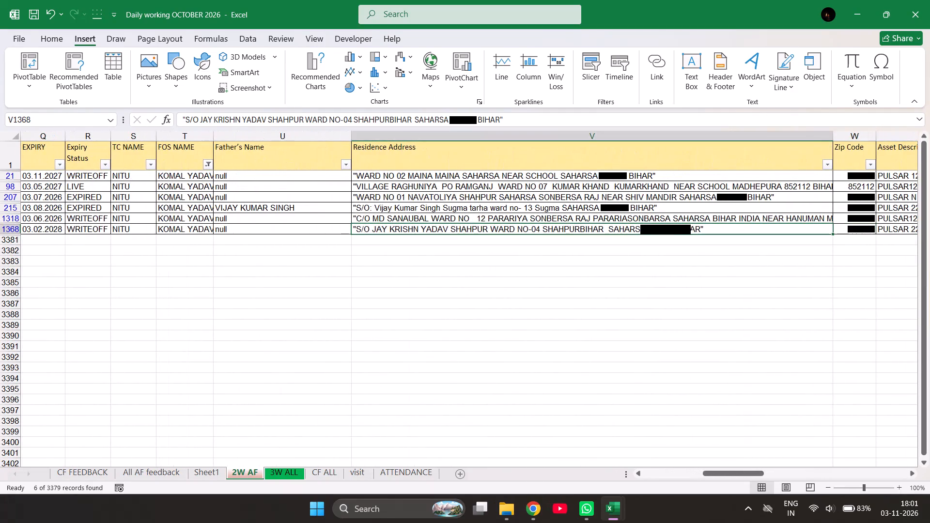
click(606, 261)
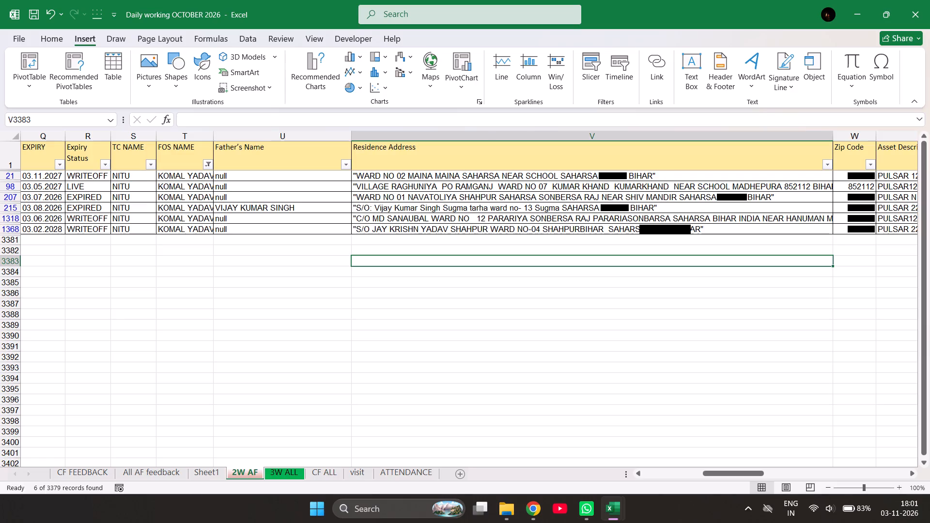
click(618, 228)
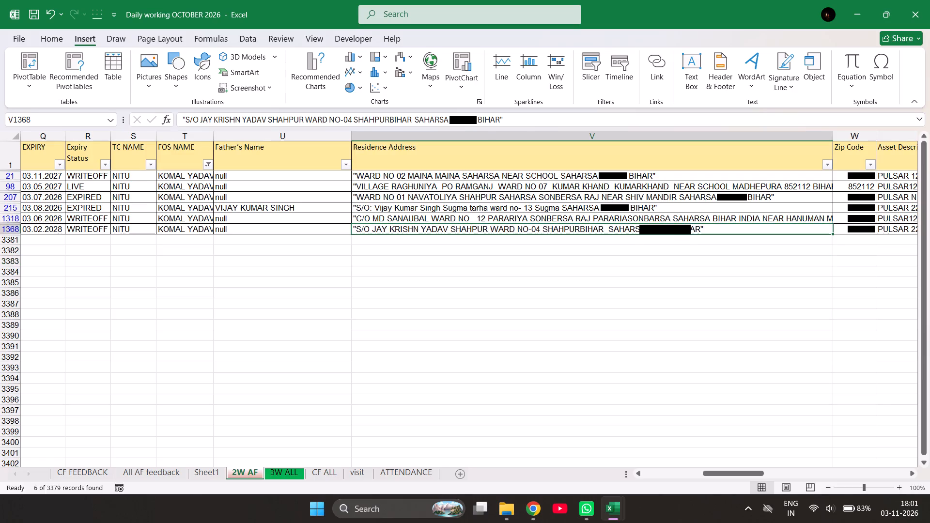
Go back along row 1368 from Residence Address to REGULAR POS, checking the FOS, expiry and payment columns.
key(Left)
key(Left)
key(Left)
key(Left)
key(Left)
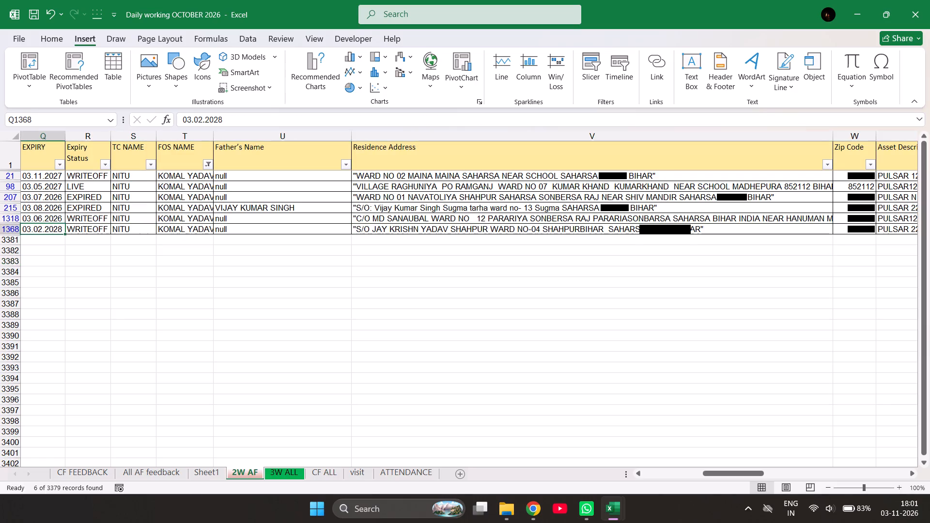
key(Left)
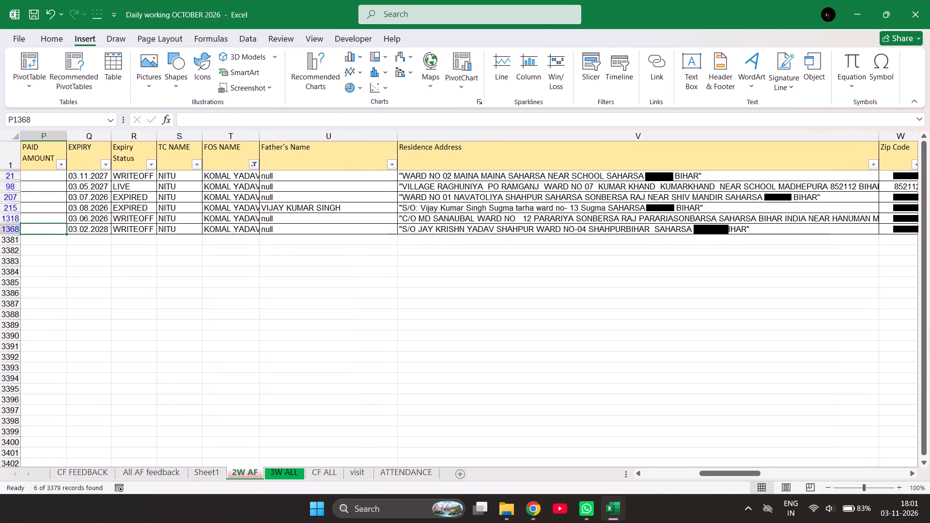
key(Left)
key(Left)
key(Left)
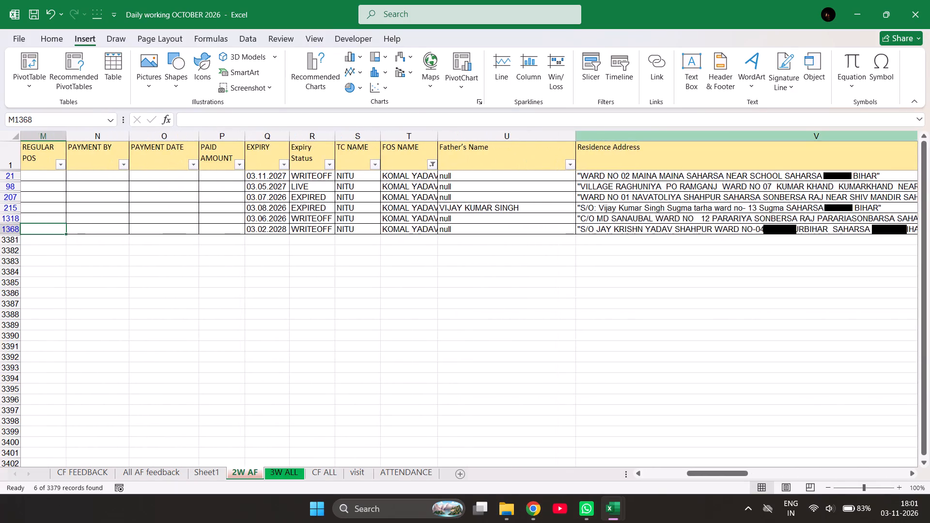
Show all loans again on the 2W AF sheet by reselecting every name in the FOS NAME filter.
click(431, 165)
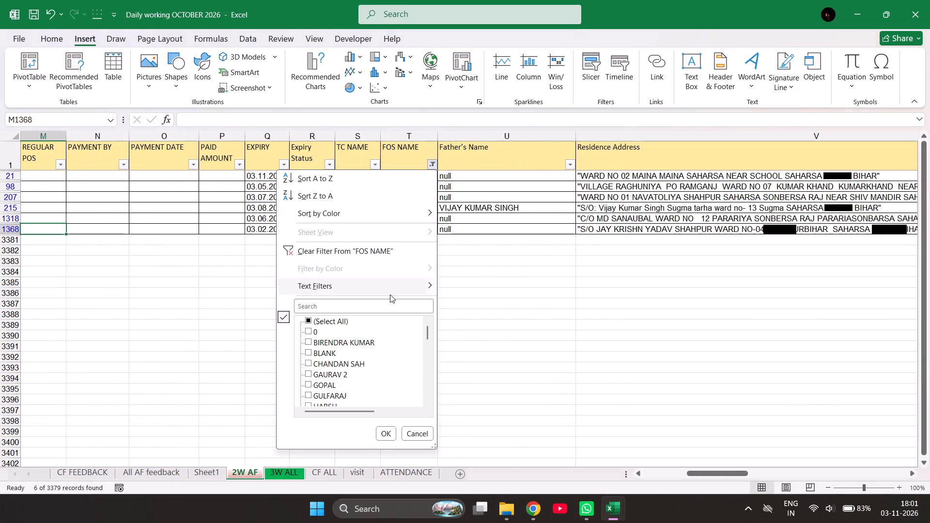
click(348, 323)
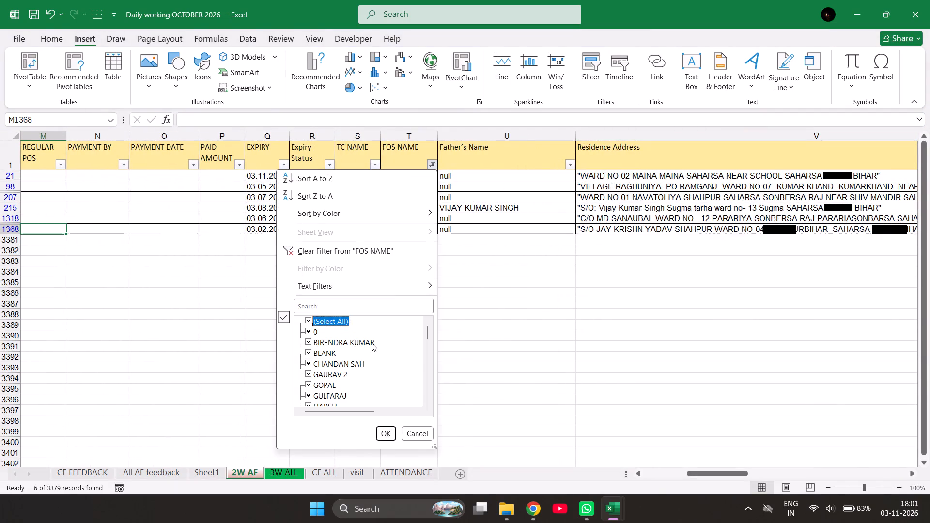
key(Return)
scroll(493, 327, down, 1)
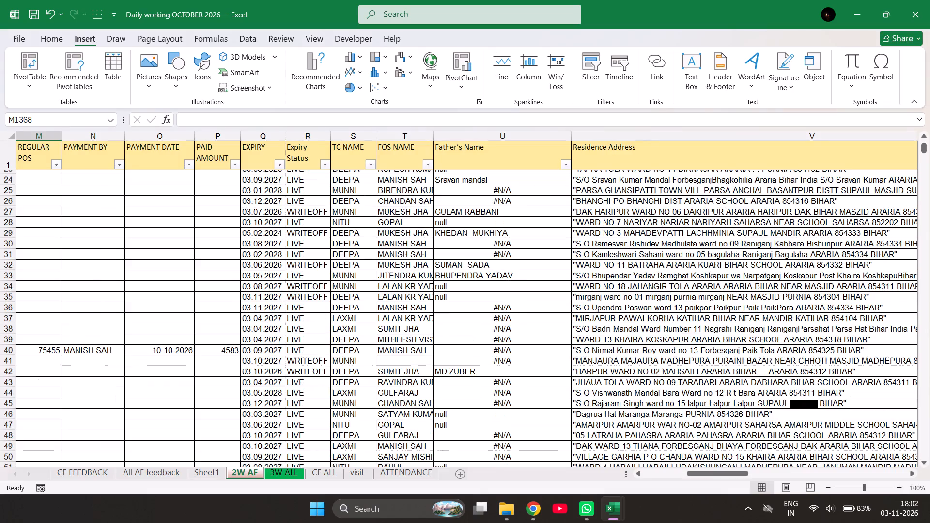
scroll(493, 327, down, 1)
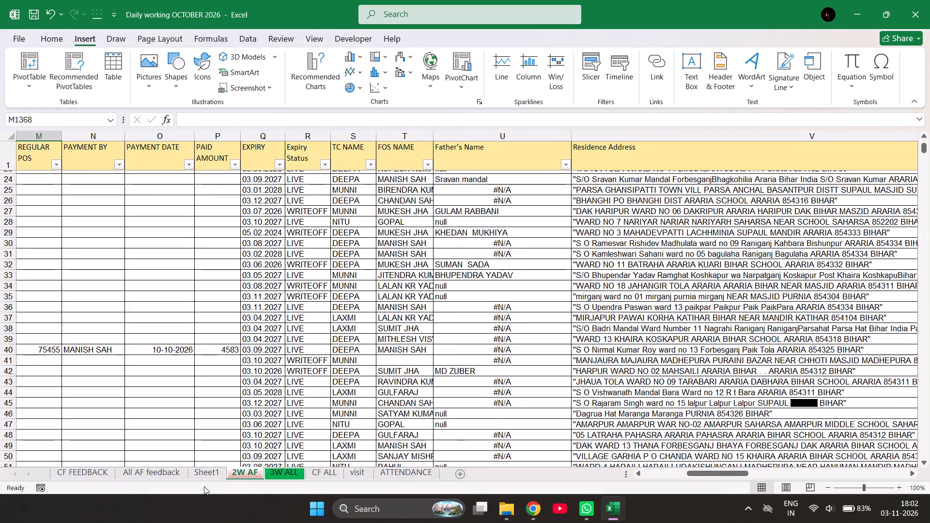
Review the pivot's loan counts per FOS name and the YES/NO columns on Sheet1, down to the Grand Total and back.
click(209, 469)
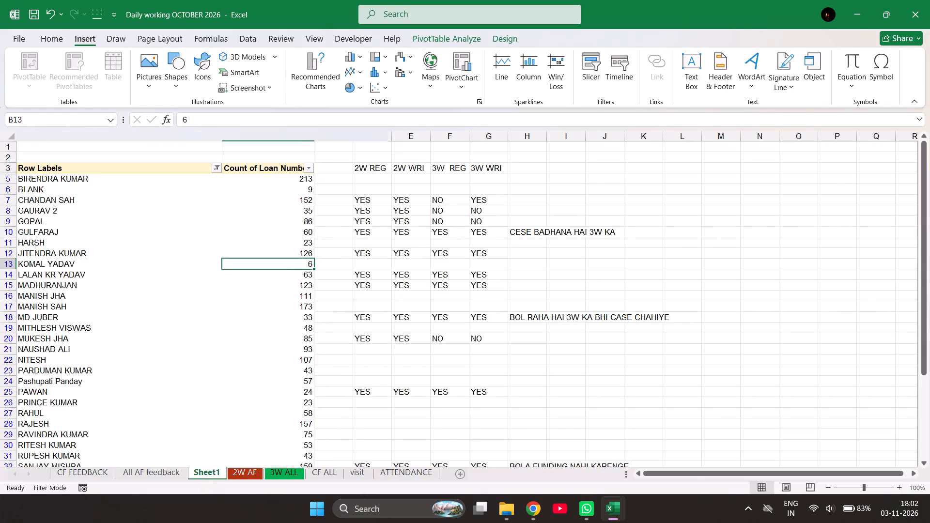
scroll(356, 364, down, 2)
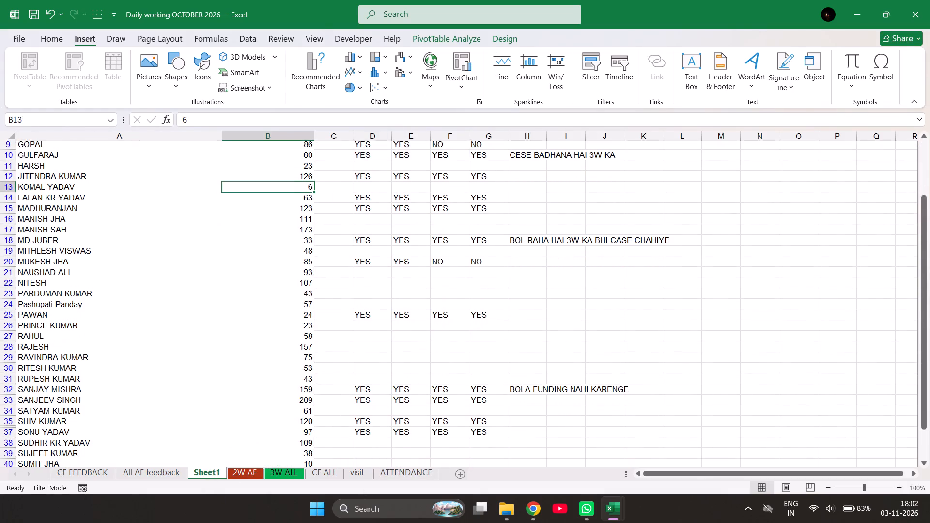
scroll(356, 364, down, 2)
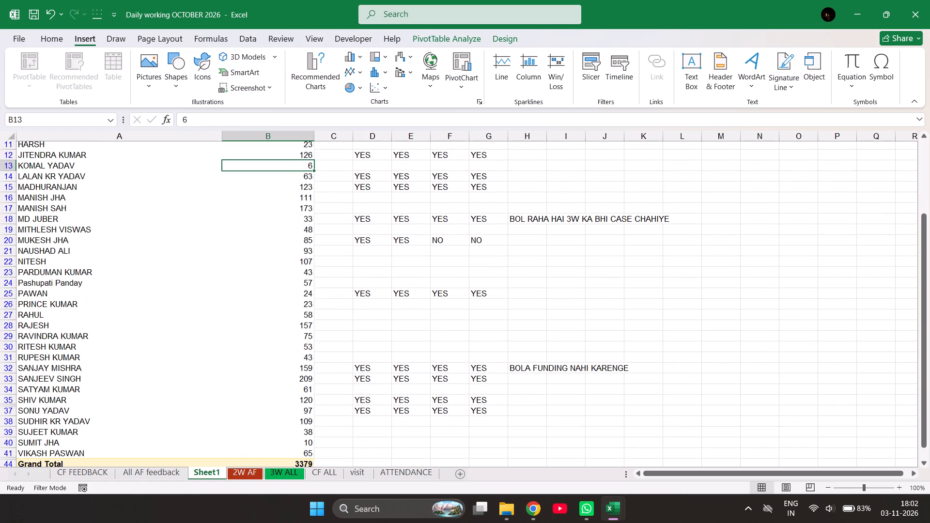
scroll(356, 364, down, 1)
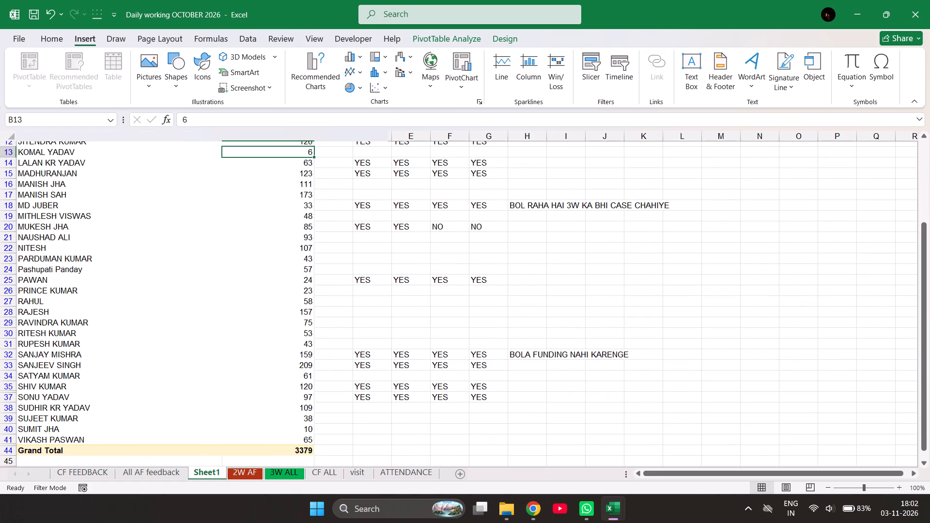
scroll(69, 281, up, 3)
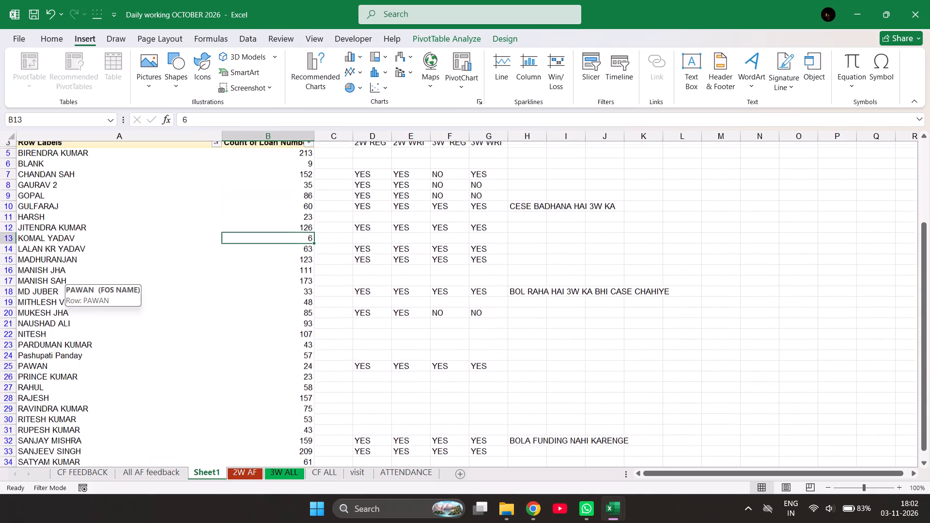
scroll(69, 281, up, 2)
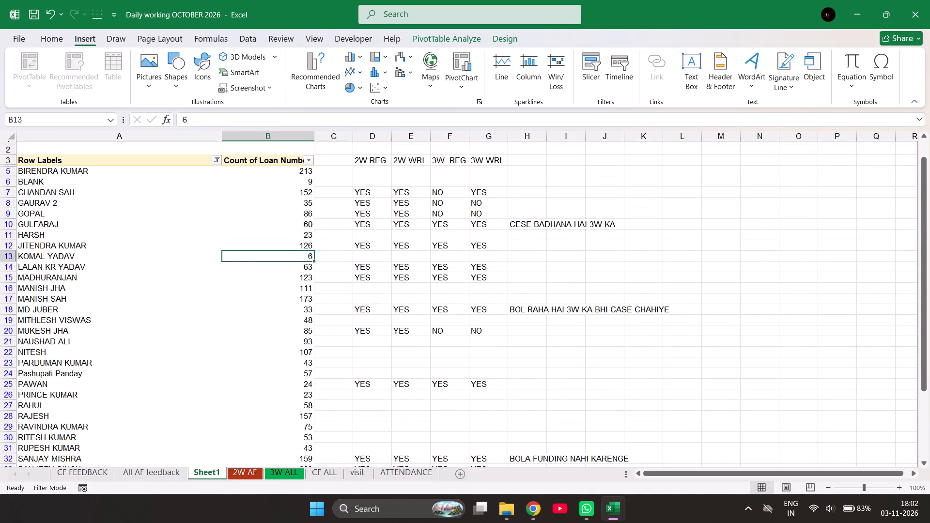
scroll(69, 281, up, 1)
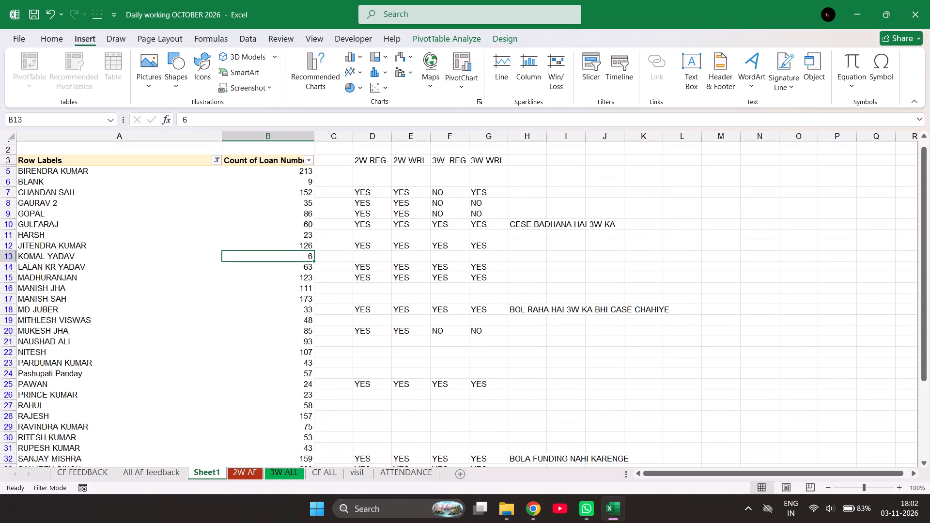
Check the pivot names and loan counts around rows 17 to 21 on Sheet1, ending on the name in row 21.
click(65, 313)
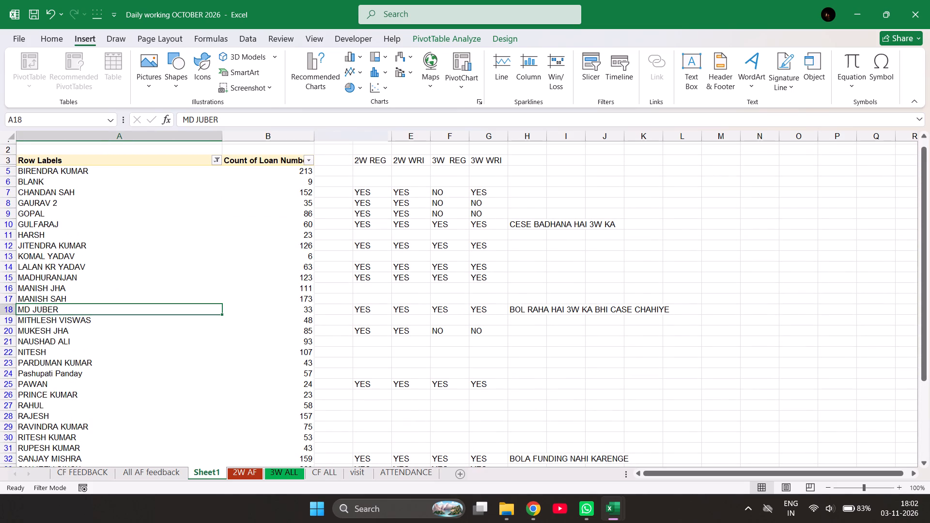
key(Right)
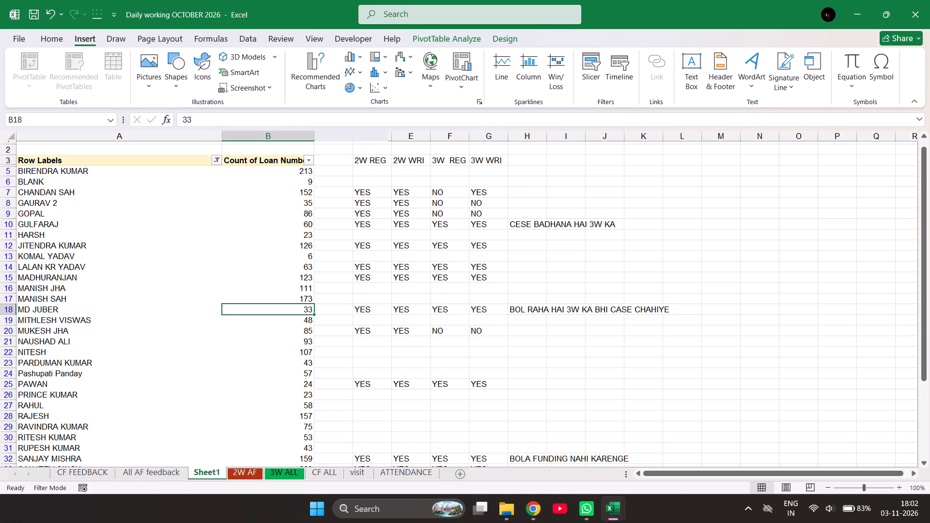
key(Up)
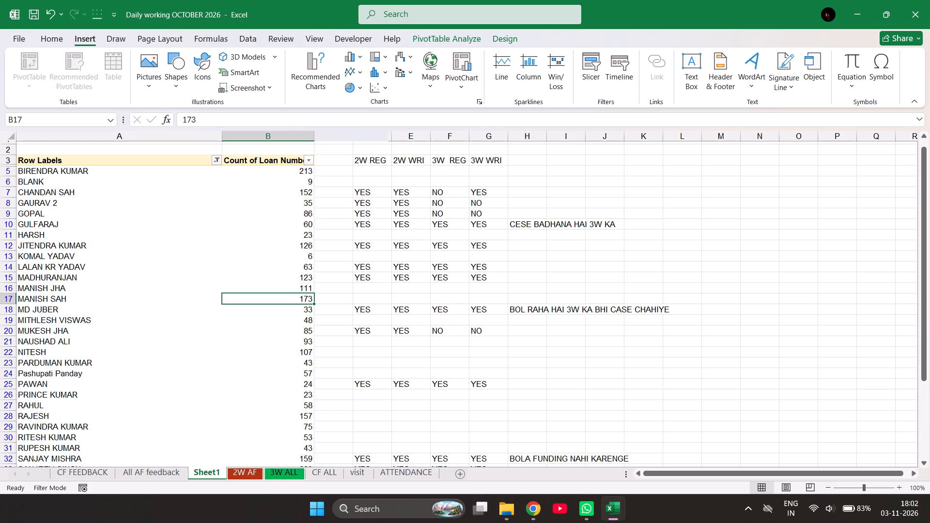
key(Down)
key(Down)
key(Down)
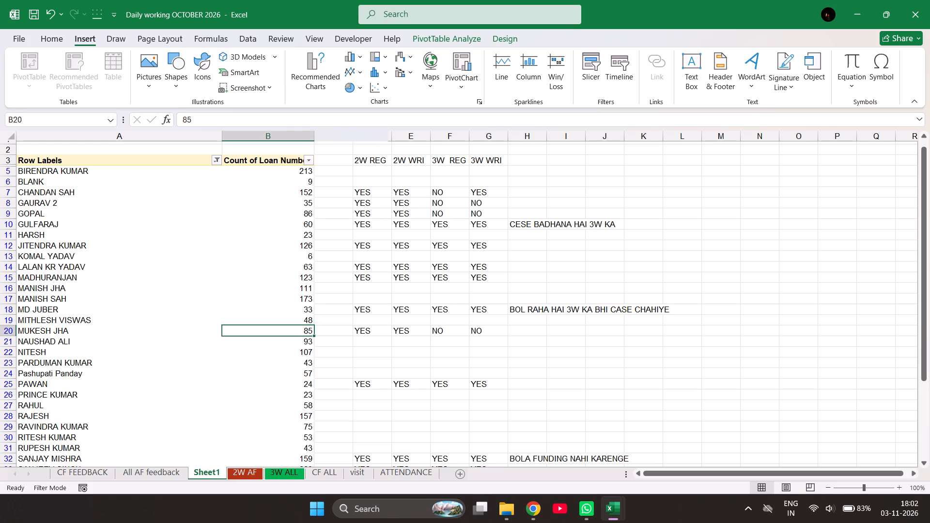
key(Left)
key(Left)
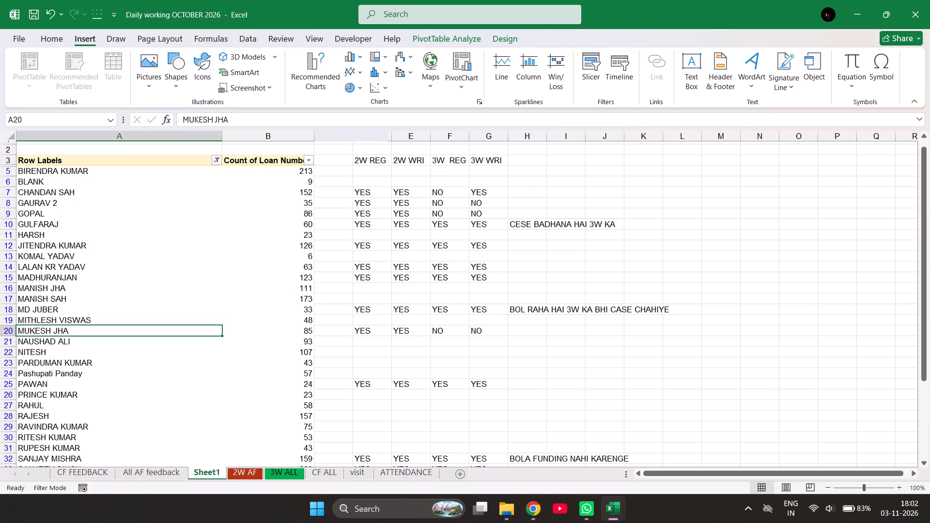
key(Down)
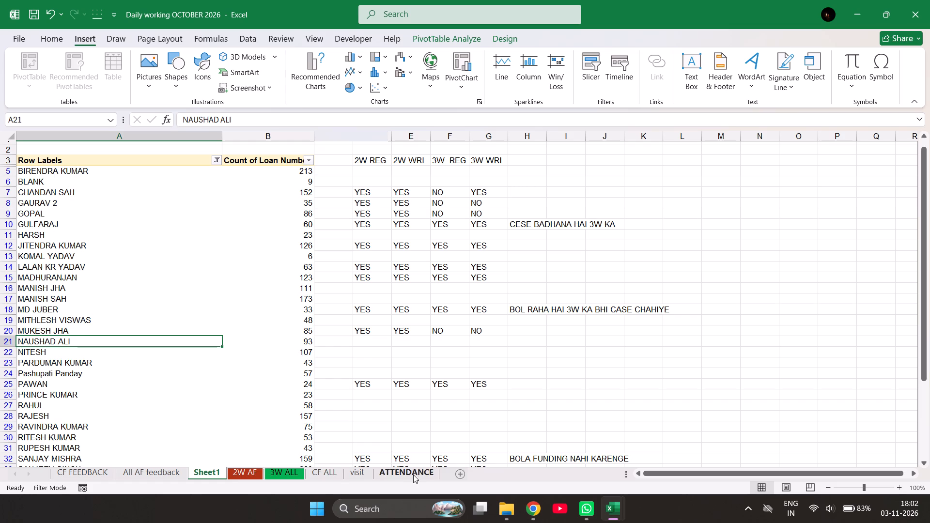
Filter FOS NAME on the 2W AF sheet to only the name from Sheet1's cell A21, searching the filter list for NA.
click(236, 473)
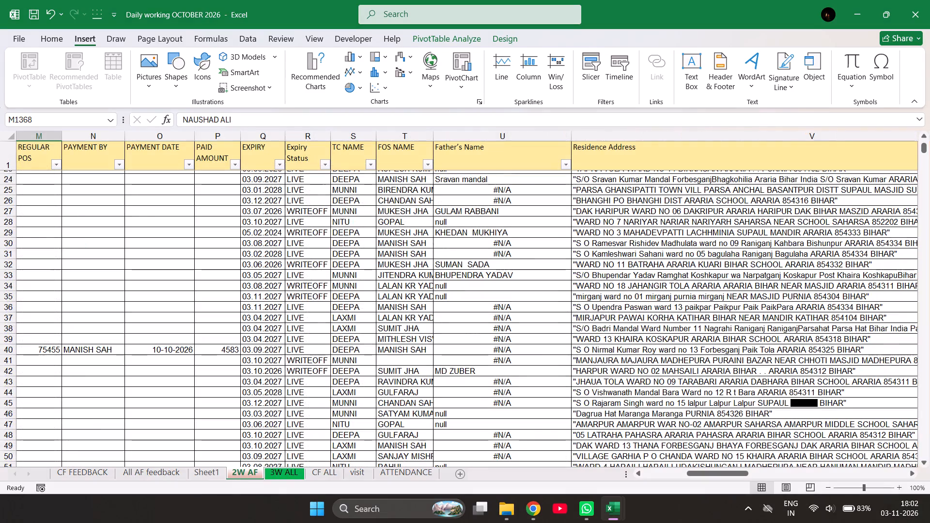
click(428, 167)
click(368, 303)
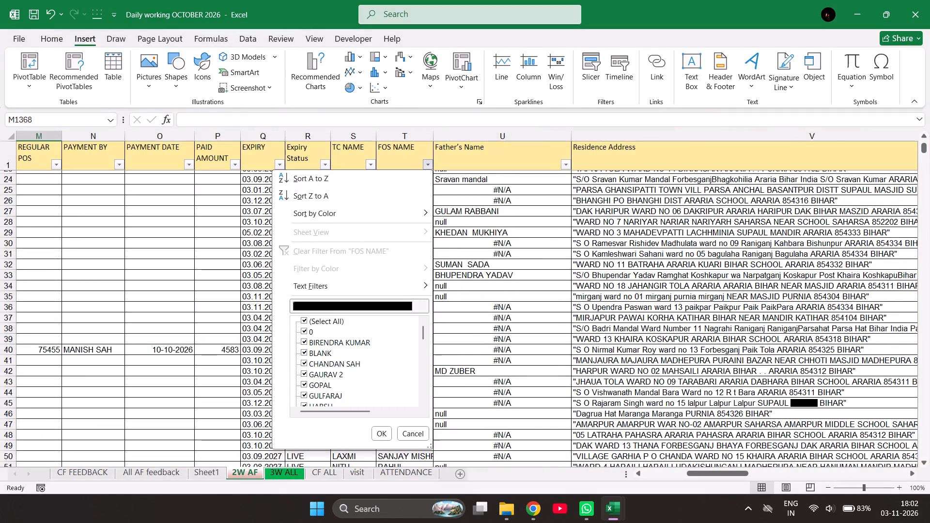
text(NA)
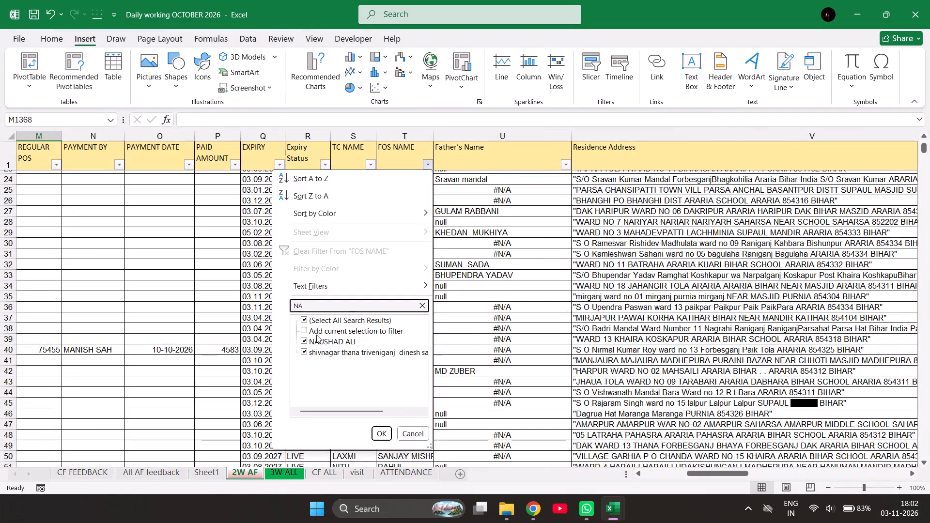
click(317, 318)
click(331, 339)
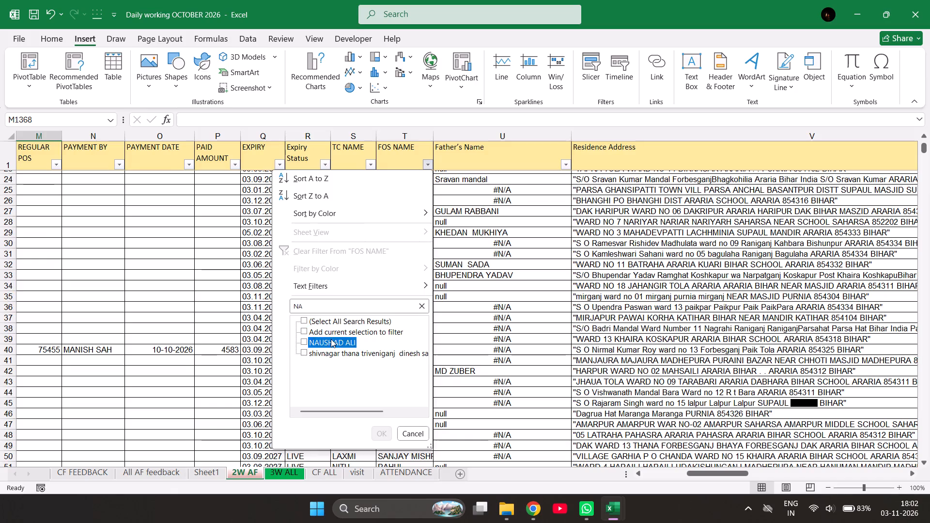
key(Return)
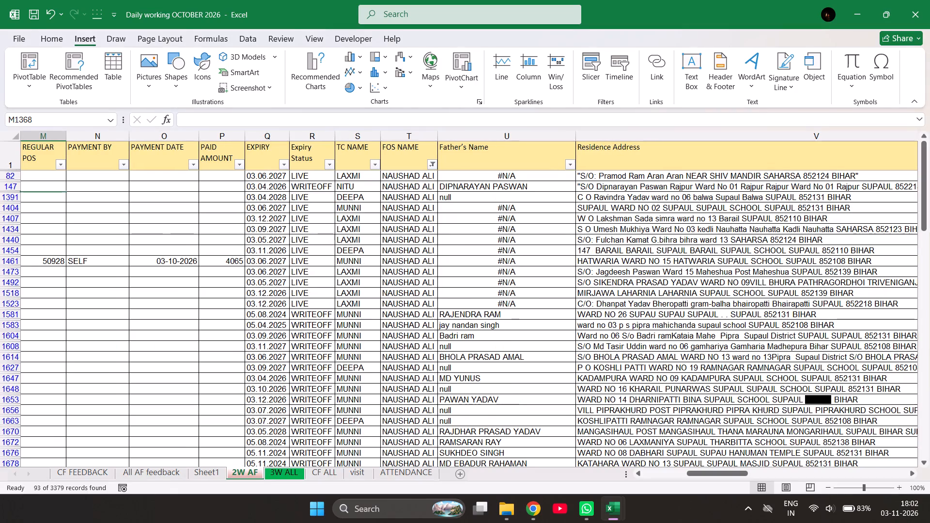
Look through the filtered loans' details, from Loan Number to Principal Outstanding, down to the rows around 2039.
scroll(447, 327, down, 5)
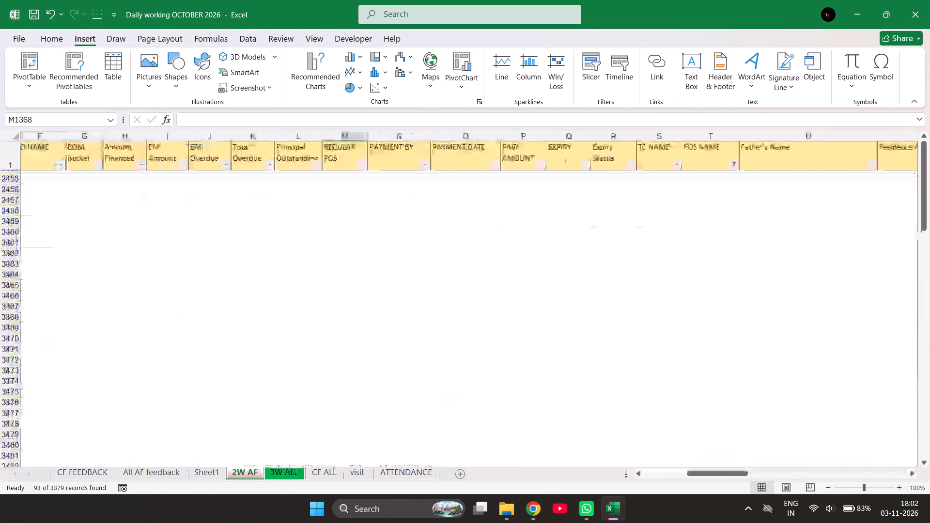
scroll(447, 327, up, 1)
scroll(447, 327, right, 3)
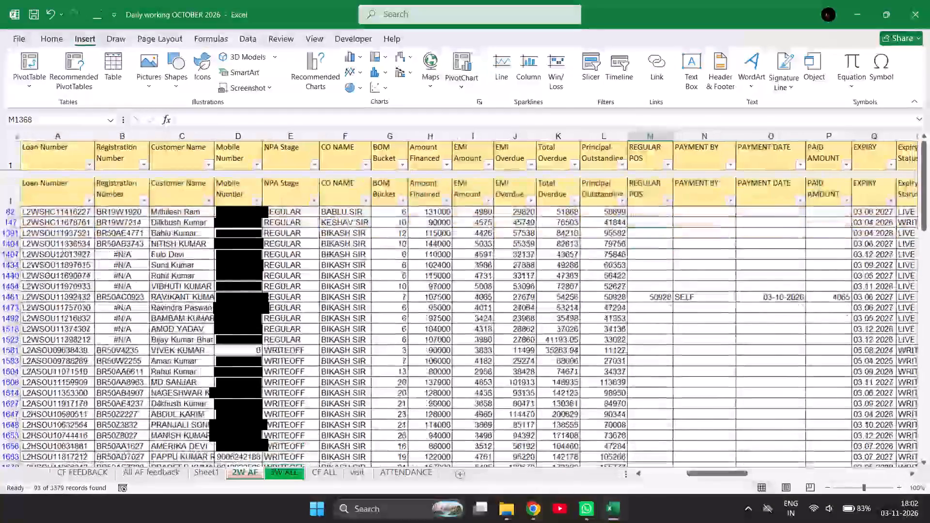
scroll(447, 327, right, 1)
click(447, 327)
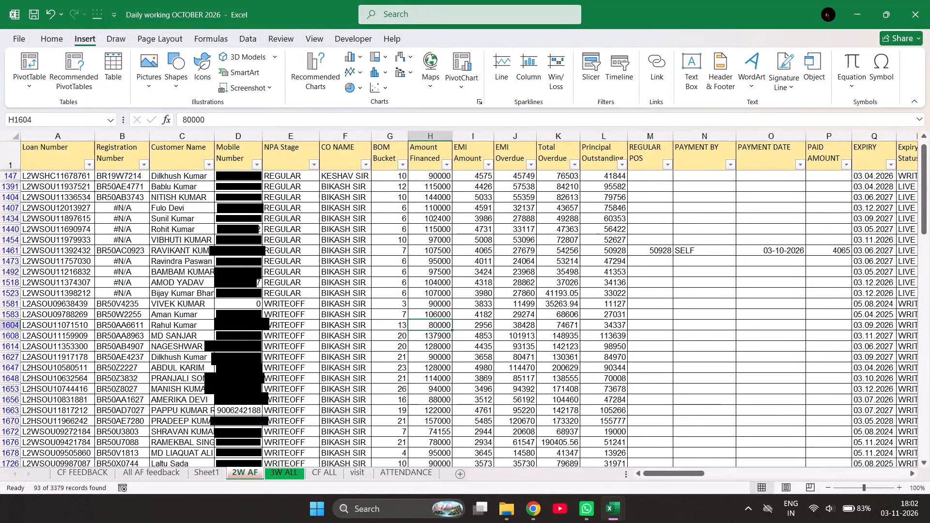
scroll(600, 217, down, 3)
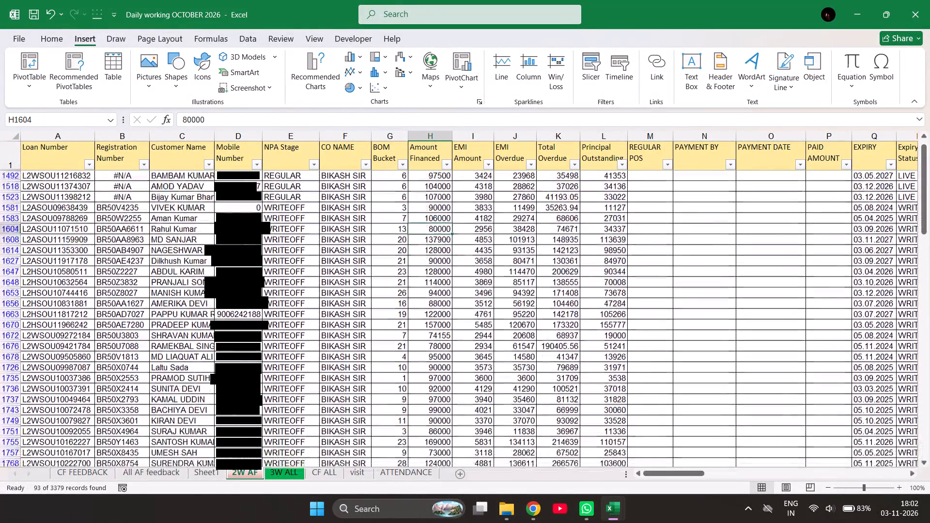
scroll(600, 217, down, 3)
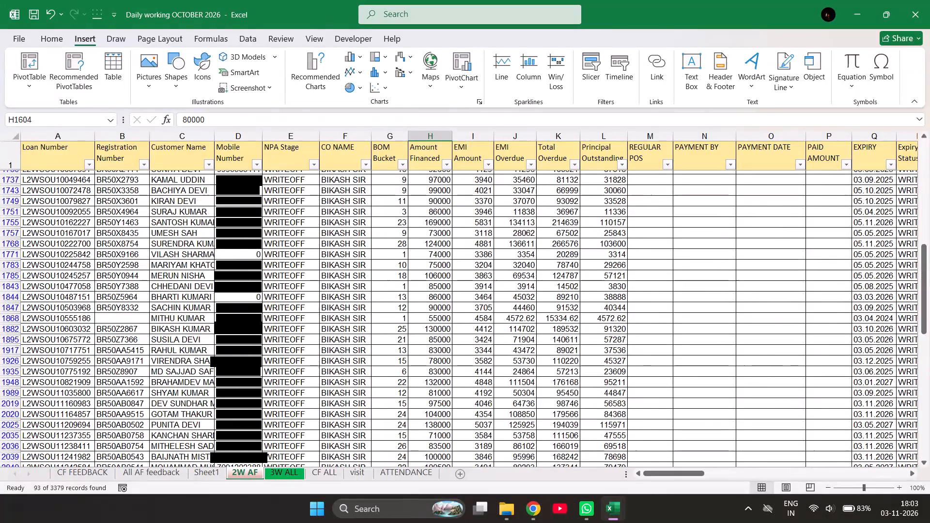
Examine the loan in row 1868 from Principal Outstanding across the payment, expiry and FOS columns to Residence Address.
click(616, 321)
key(Right)
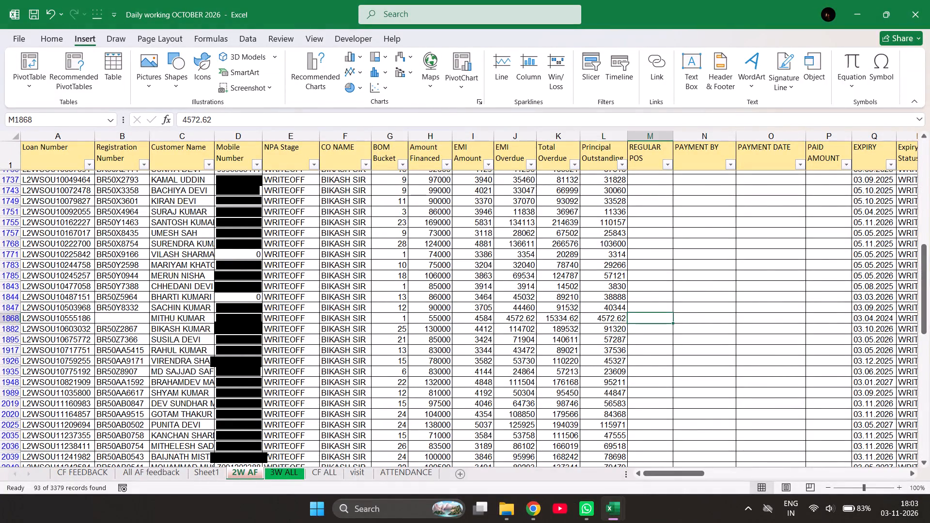
key(Right)
key(Right)
key(Right)
key(Right)
key(Right)
key(Right)
key(Right)
key(Right)
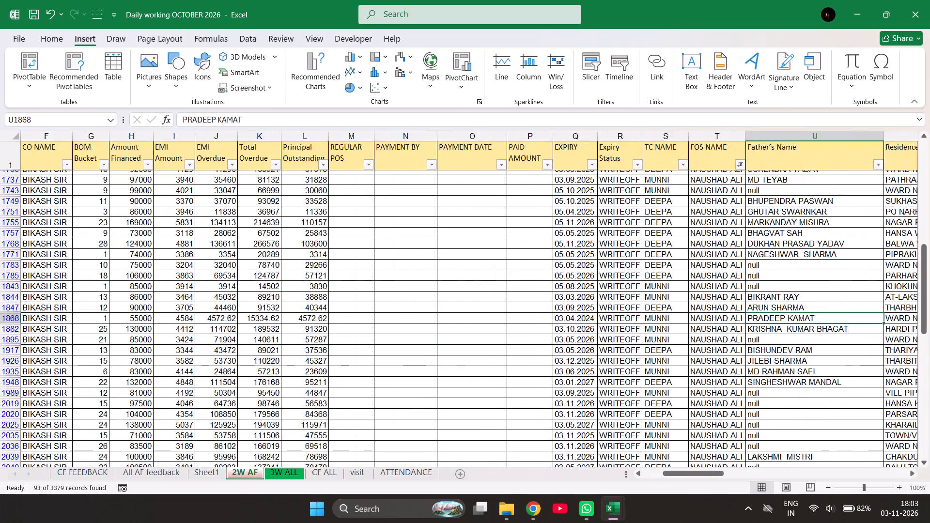
key(Left)
key(Left)
key(Left)
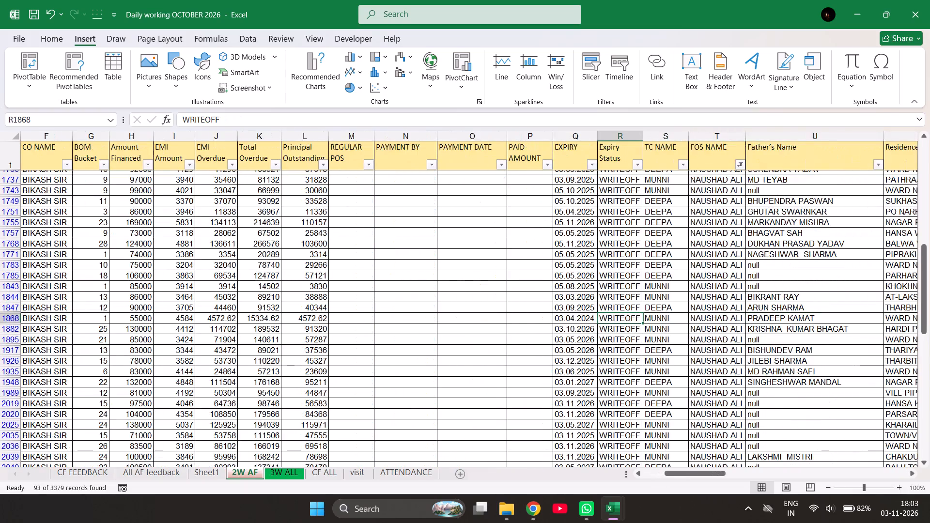
key(Right)
key(Right)
key(Right)
key(Right)
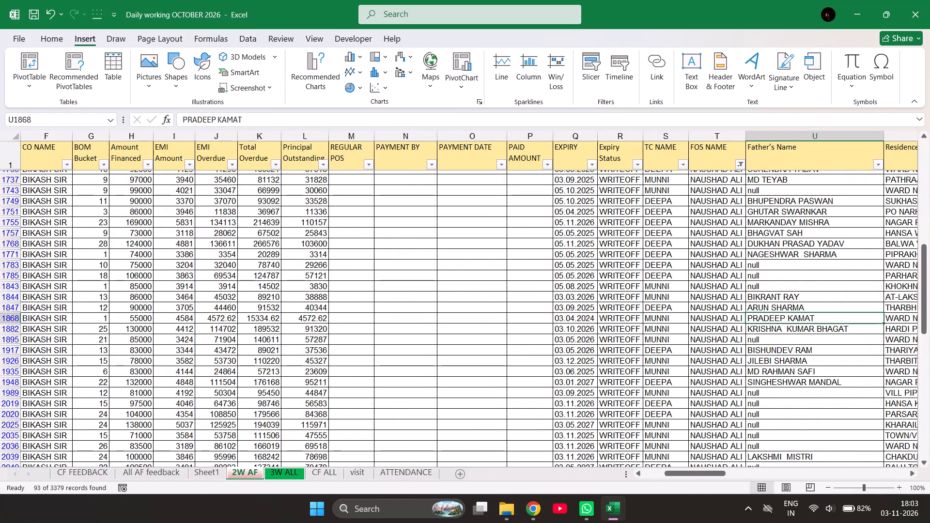
key(Right)
Go back along row 1868 from Residence Address to Mobile Number, checking the expiry, payment, overdue and NPA Stage columns.
key(Left)
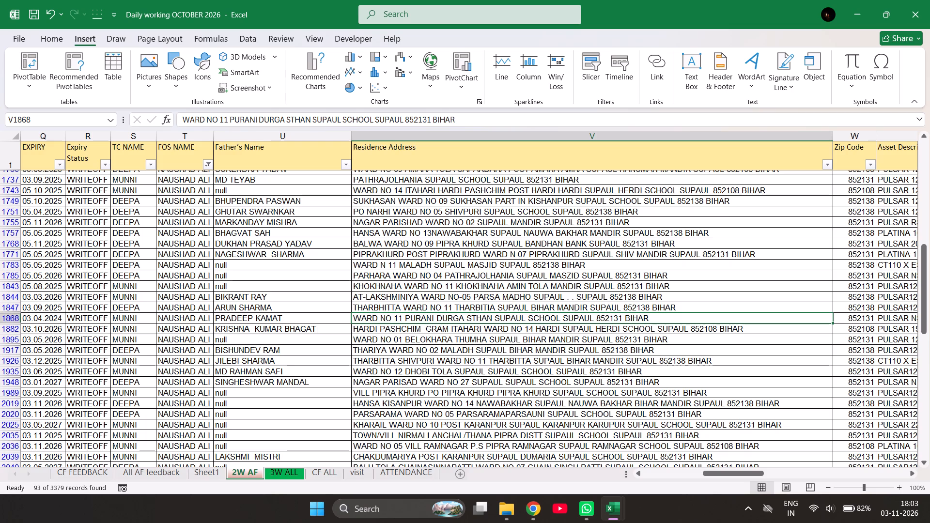
key(Left)
key(Left)
key(Left)
key(Left)
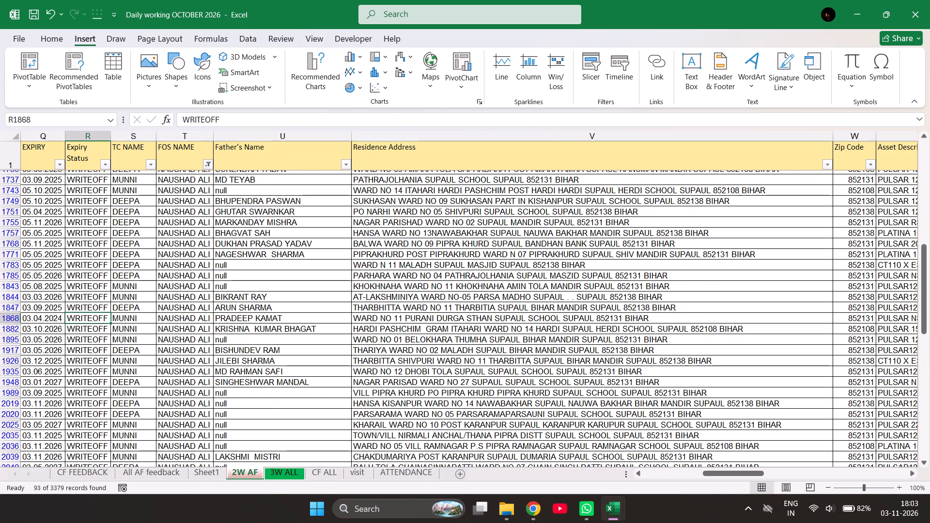
key(Left)
key(Left)
key(Left)
key(Left)
key(Left)
key(Left)
key(Left)
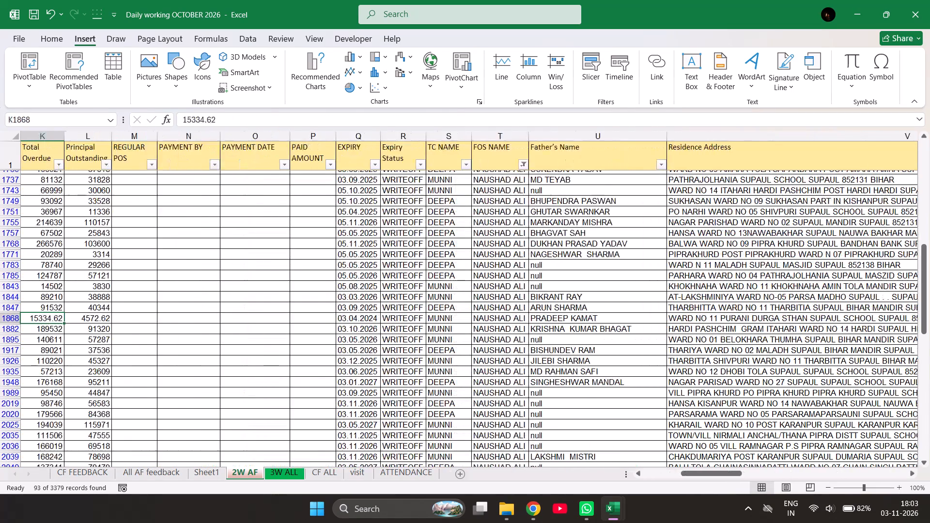
key(Left)
key(Left)
key(Left)
key(Left)
key(Left)
key(Left)
key(Left)
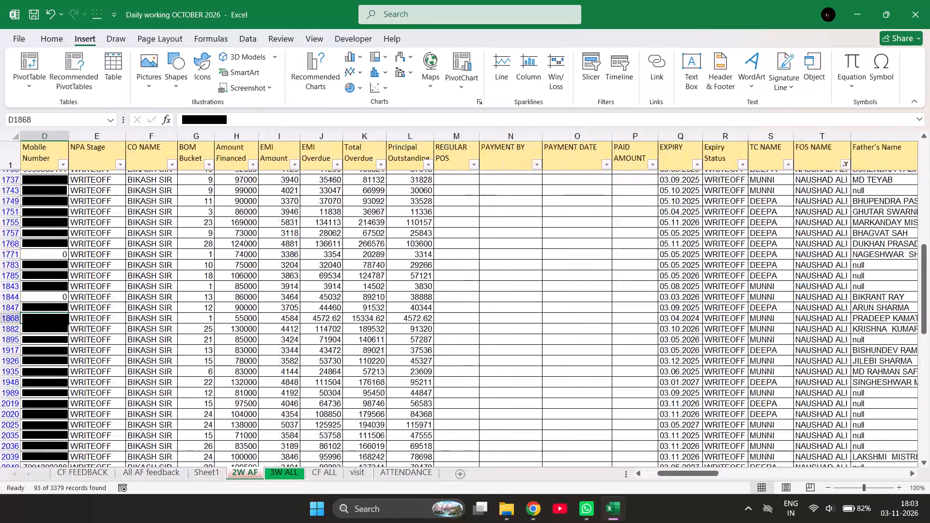
Check the loan in row 1868 from Mobile Number across to Total Overdue, returning to EMI Overdue and EMI Amount.
key(Left)
key(Right)
key(Right)
key(Right)
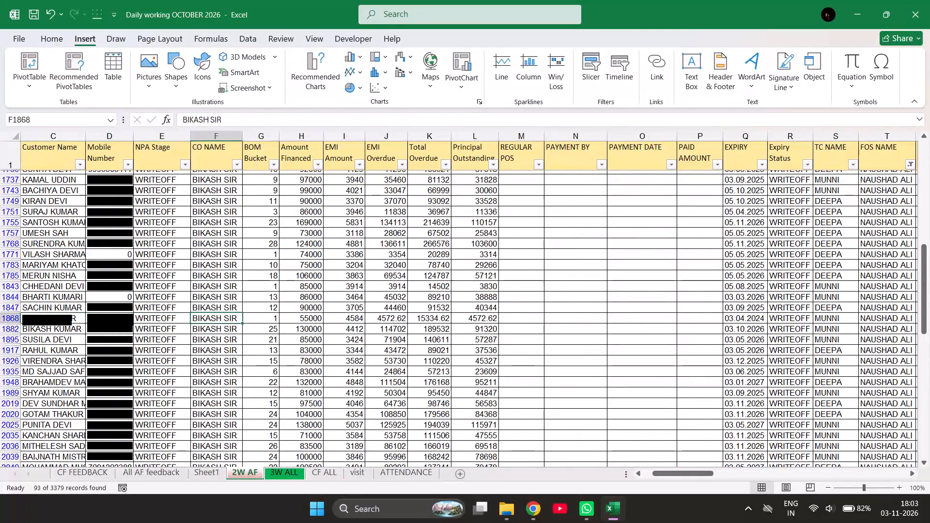
key(Right)
key(Right)
key(Right)
key(Right)
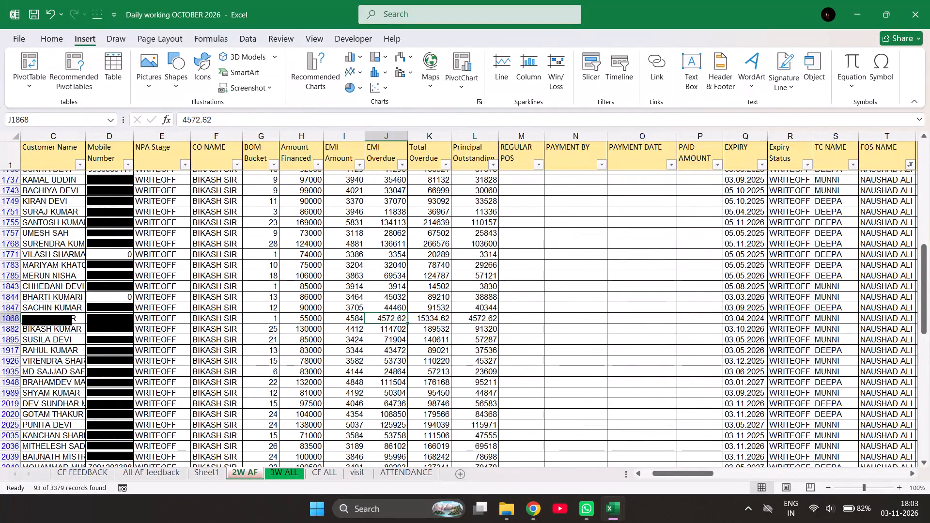
key(Right)
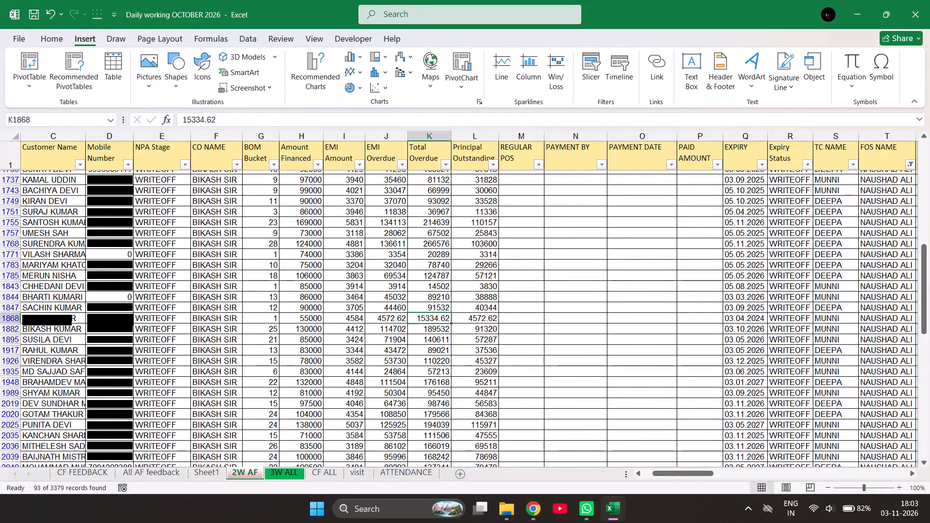
key(Left)
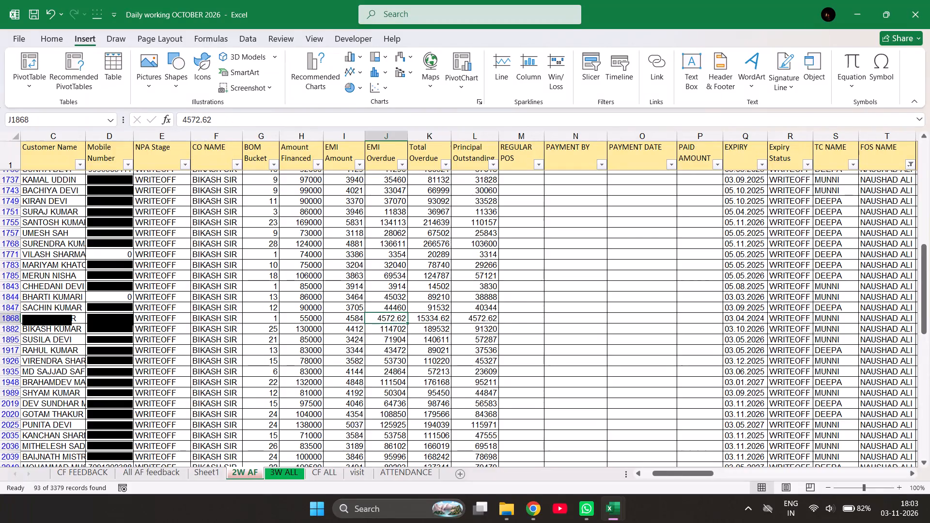
key(Left)
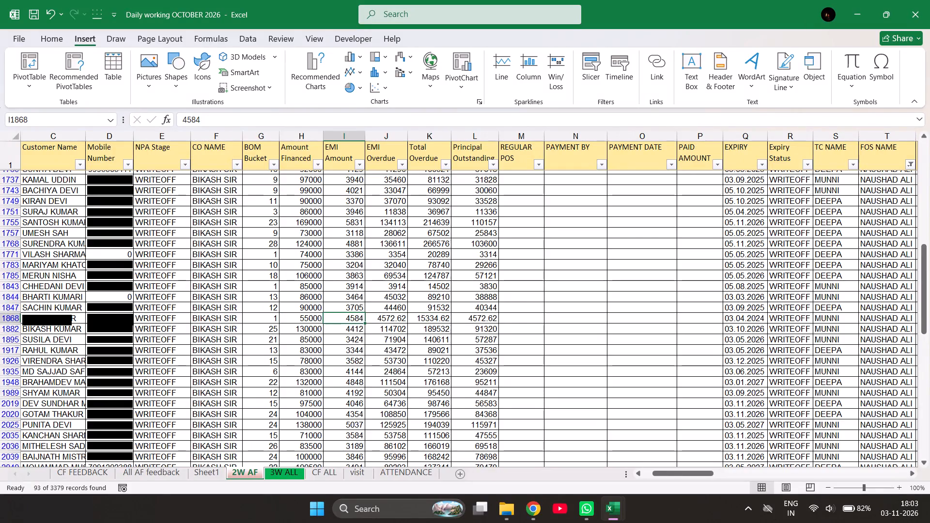
Remove the name filter from FOS NAME on the 2W AF sheet by selecting all names again.
scroll(651, 360, up, 3)
scroll(651, 360, left, 4)
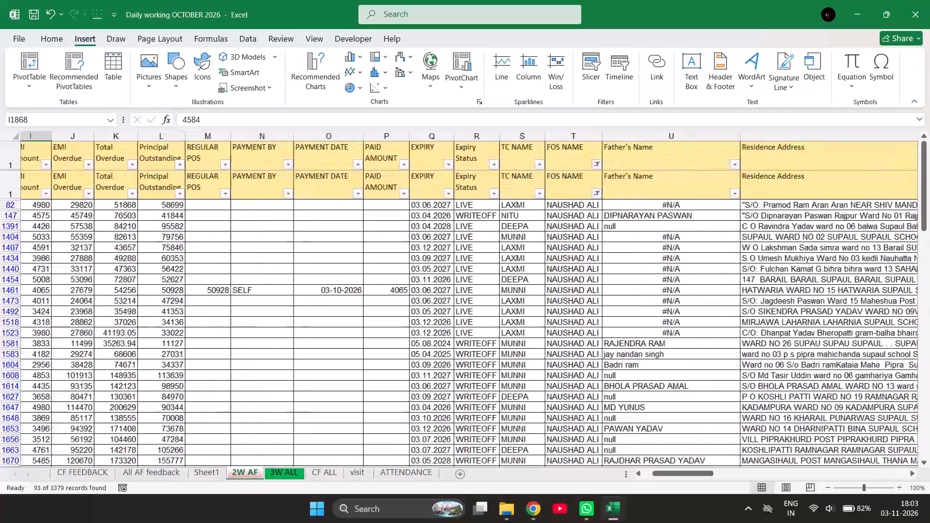
scroll(651, 360, left, 1)
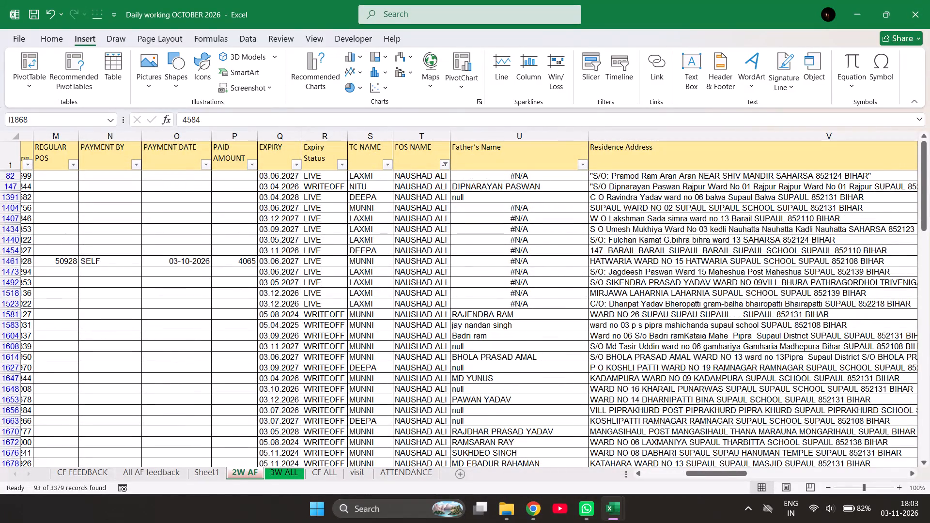
click(447, 162)
click(348, 317)
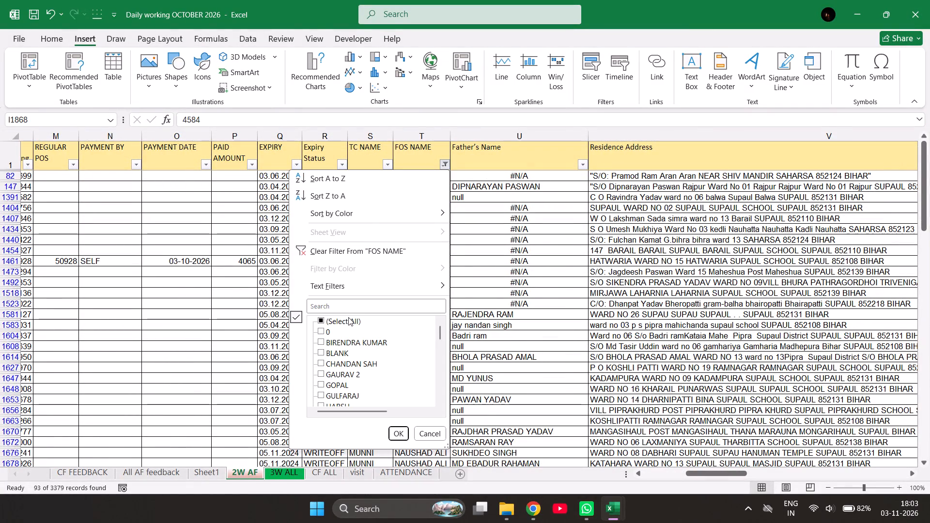
key(Return)
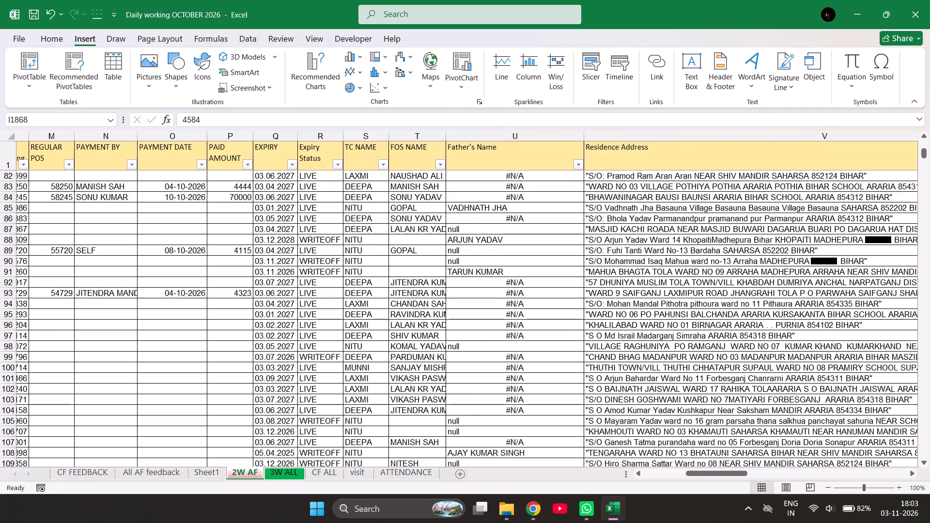
scroll(348, 317, right, 2)
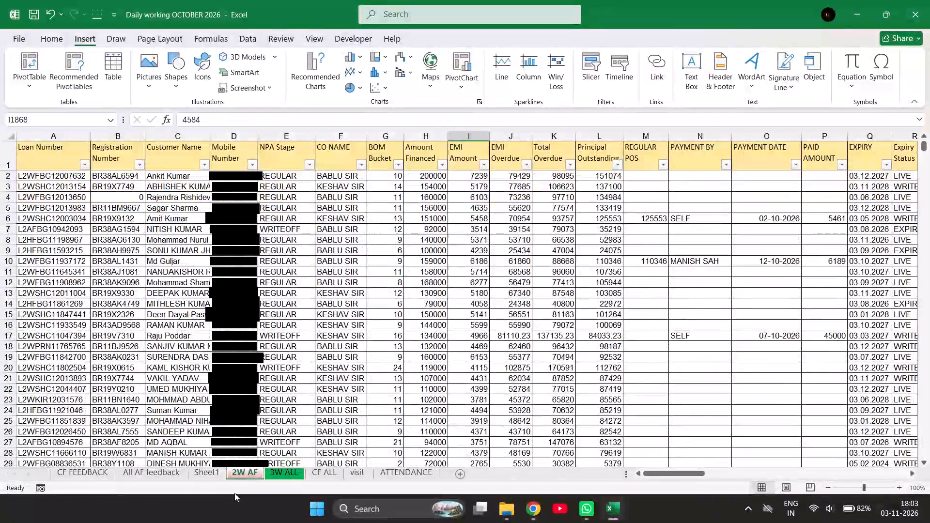
On the 3W ALL sheet, filter Loan Number to a single loan by searching for its last six digits.
click(286, 479)
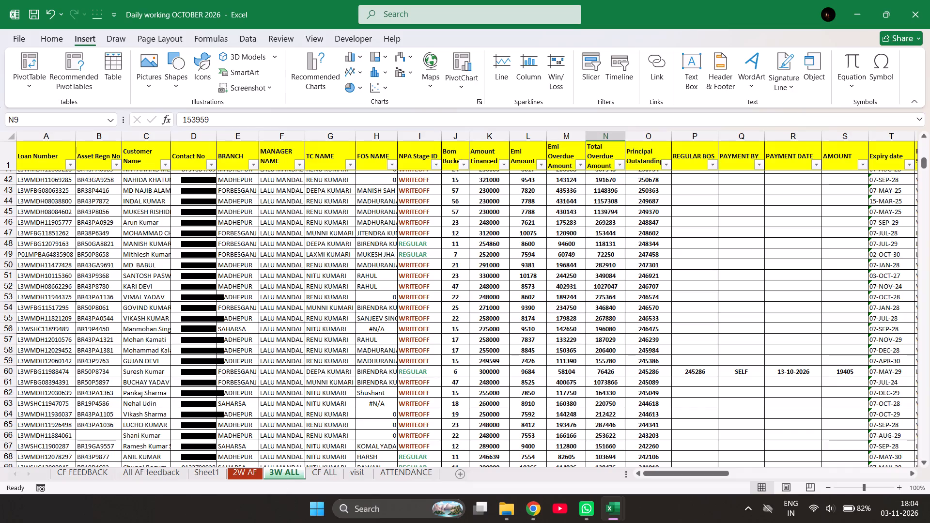
click(71, 165)
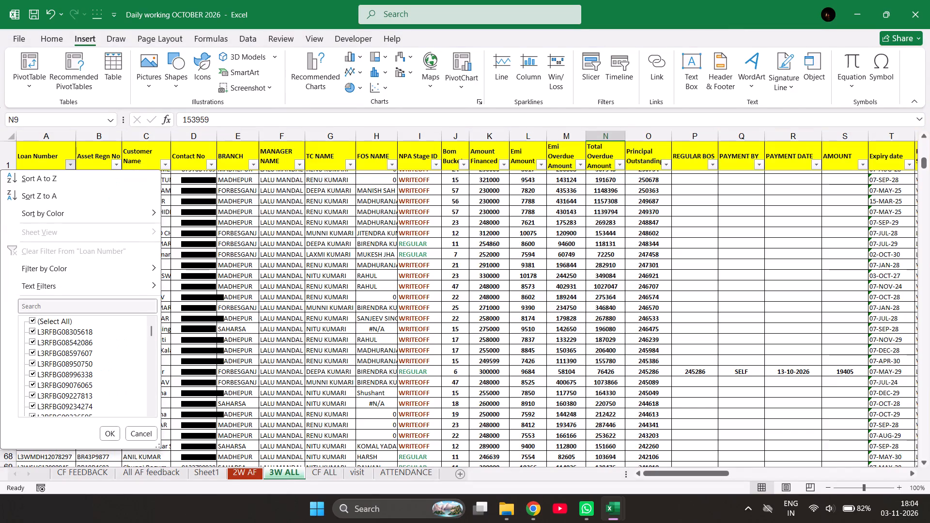
click(57, 307)
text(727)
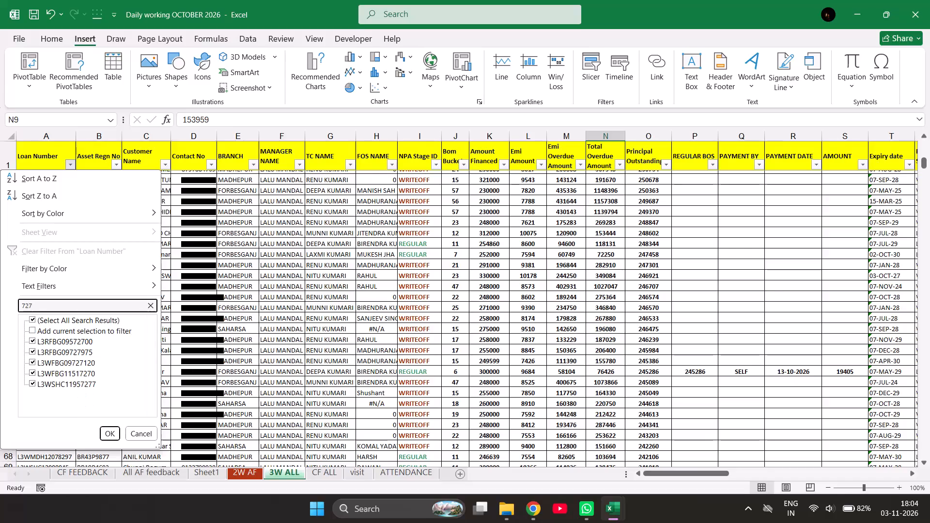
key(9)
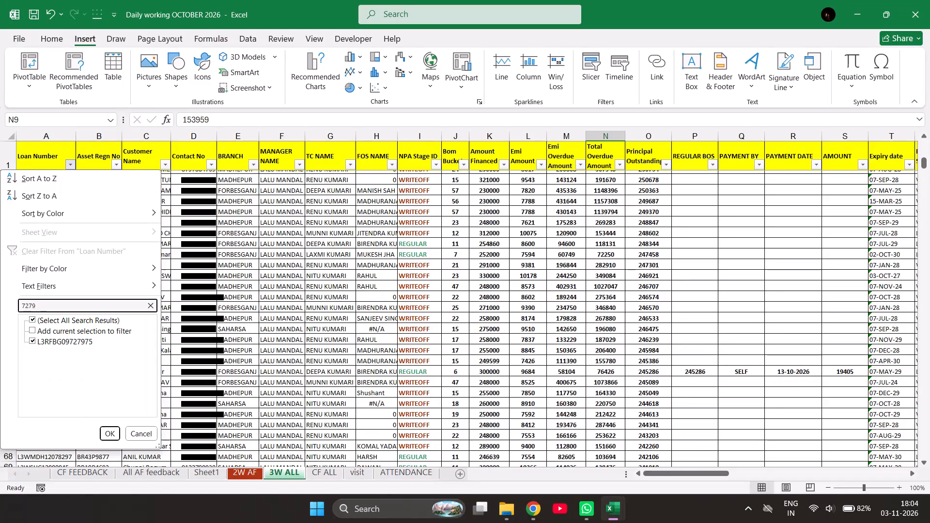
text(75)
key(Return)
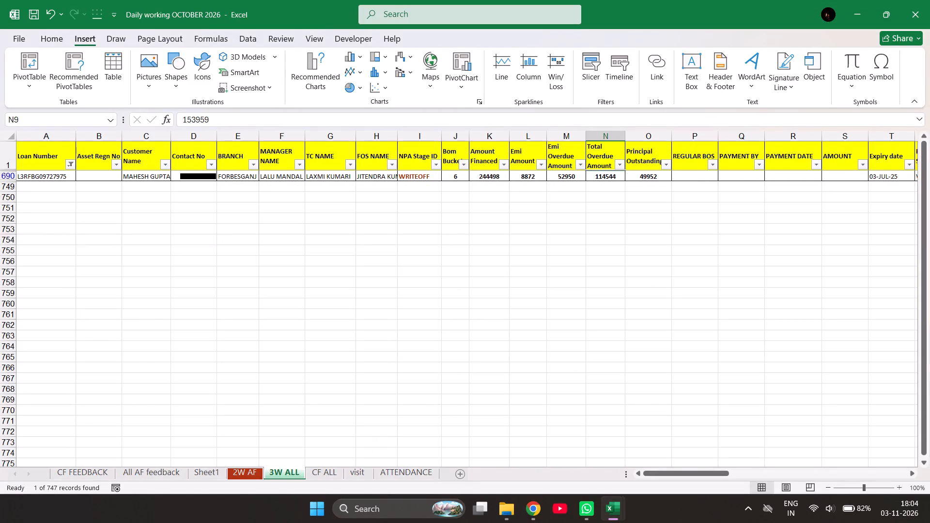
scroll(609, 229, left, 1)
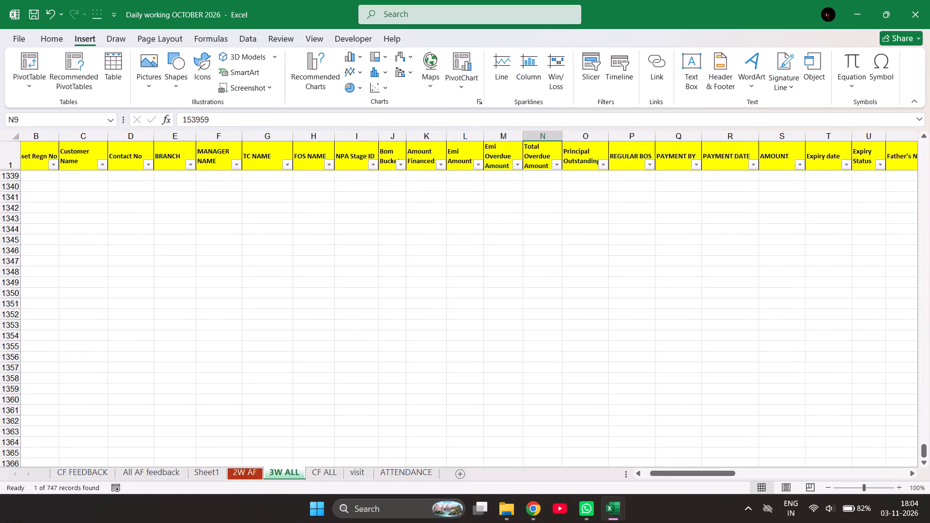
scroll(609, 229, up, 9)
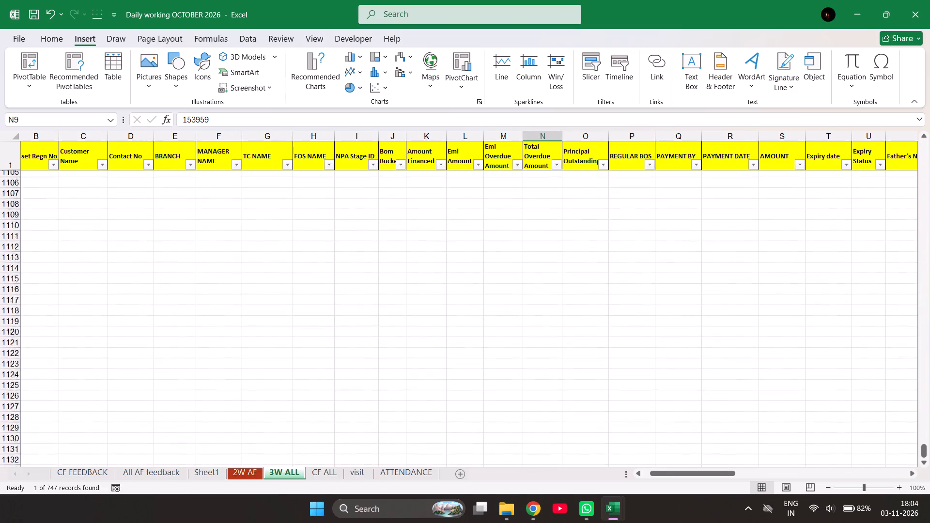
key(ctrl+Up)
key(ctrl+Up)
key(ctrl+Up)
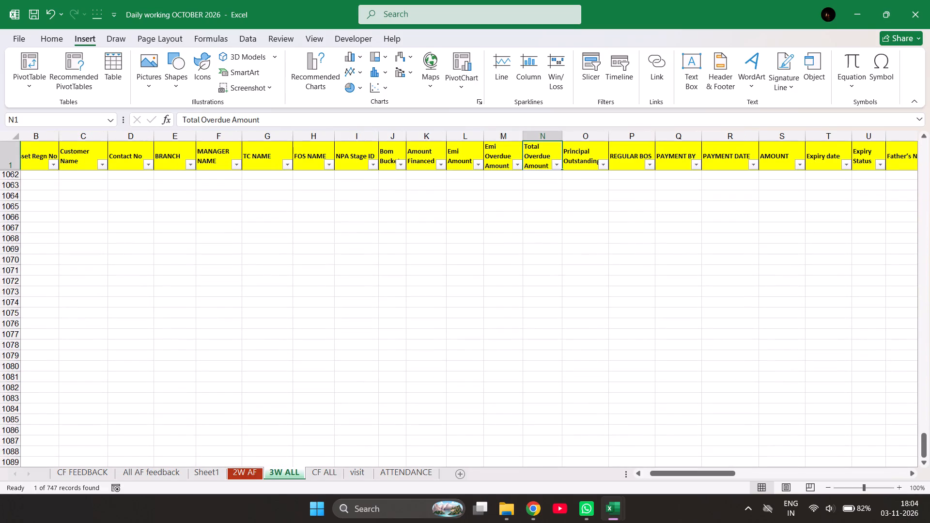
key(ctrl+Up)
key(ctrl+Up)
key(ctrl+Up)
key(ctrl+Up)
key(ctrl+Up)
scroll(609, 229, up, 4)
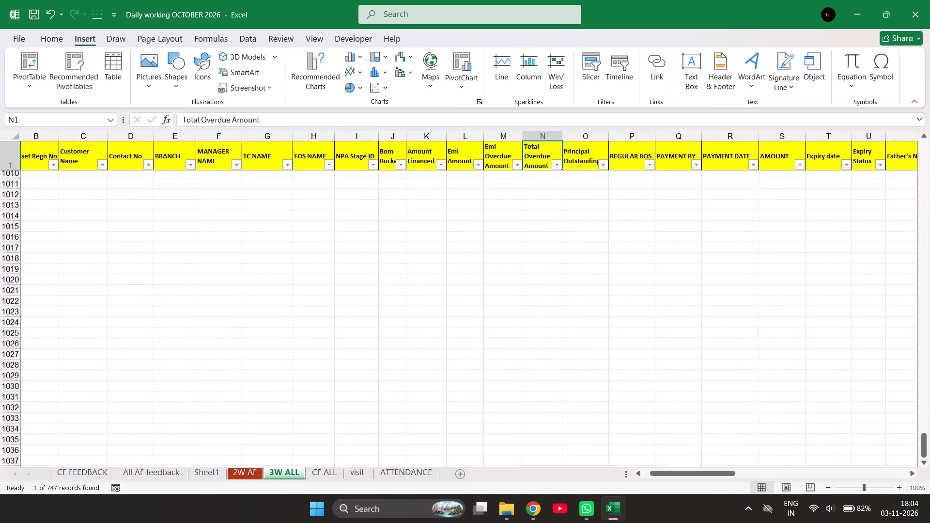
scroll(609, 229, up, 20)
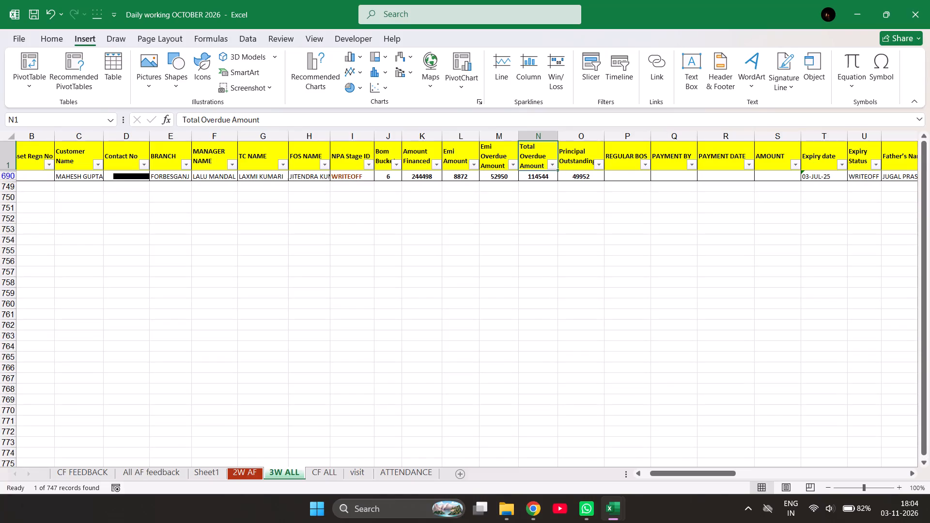
Examine the filtered loan in row 690 from Customer Name across the contact, branch, FOS and overdue columns to Principal Outstanding.
click(78, 176)
key(Right)
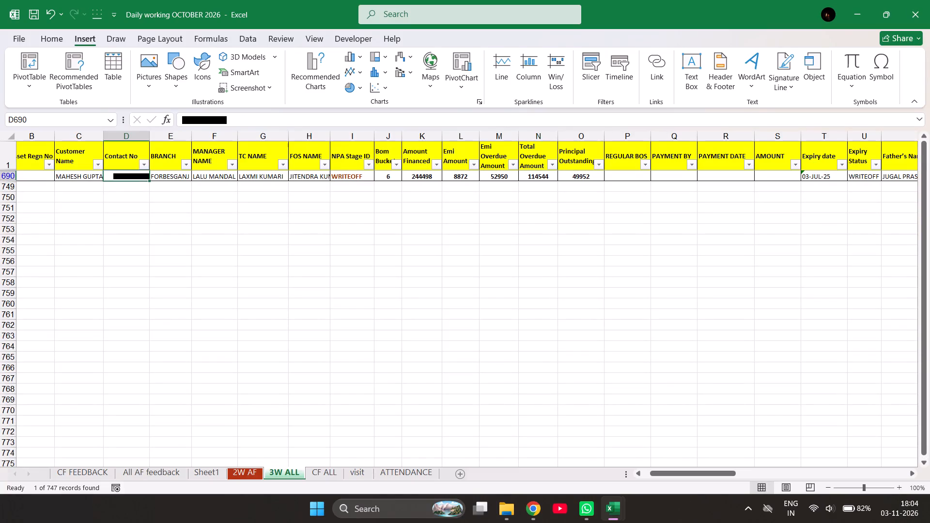
key(Right)
key(Right)
key(Right)
key(Right)
key(Right)
key(Right)
key(Right)
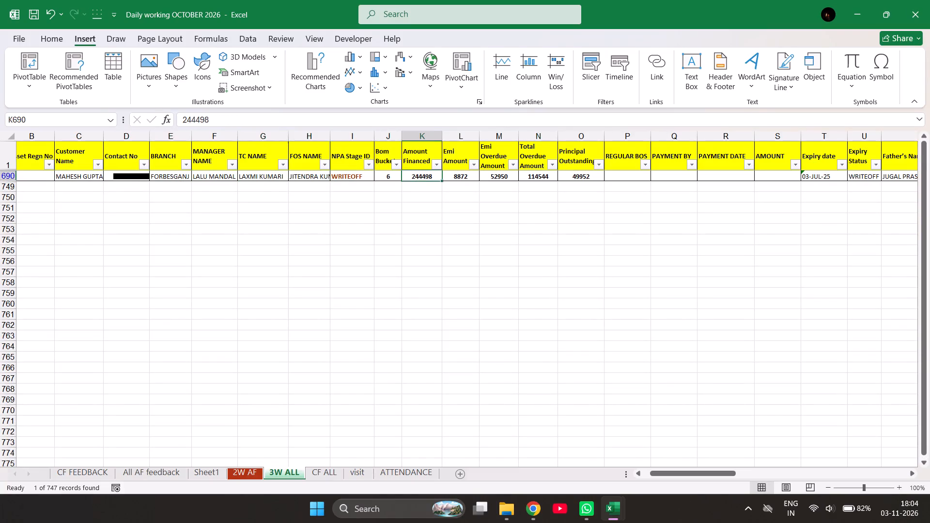
key(Right)
key(Right)
key(Right)
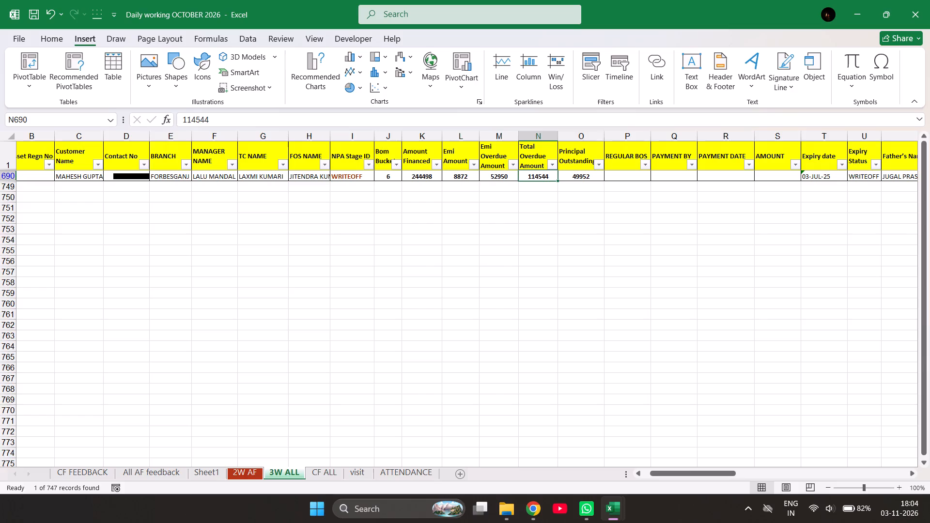
key(Right)
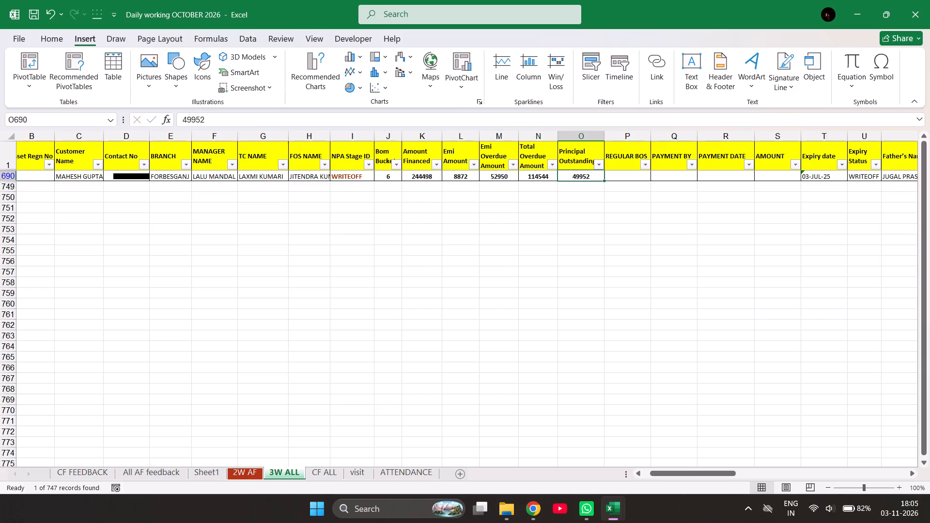